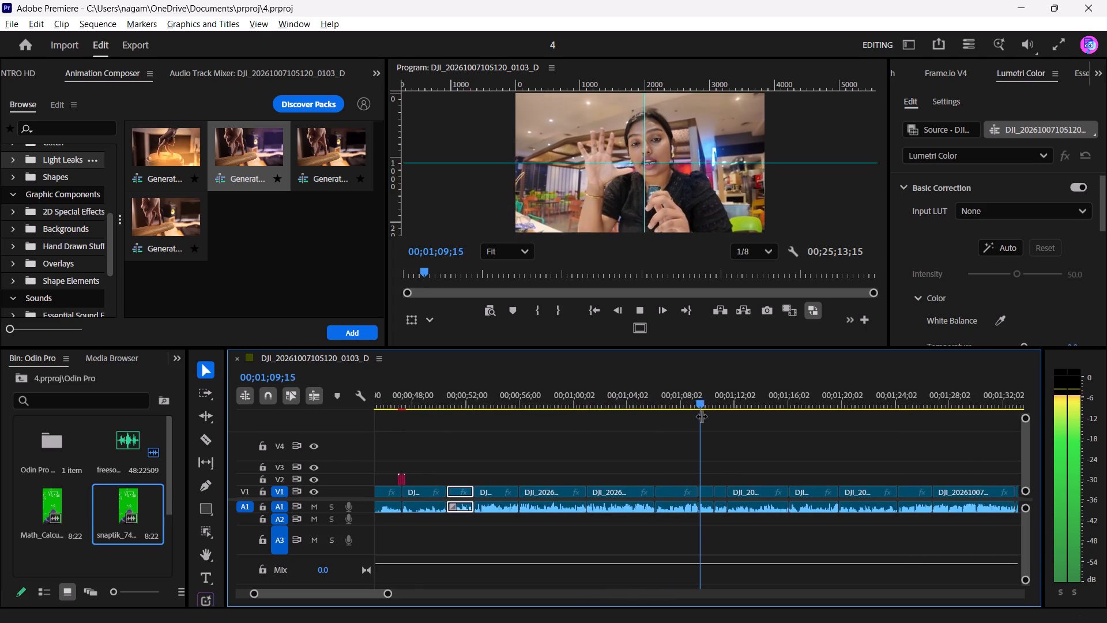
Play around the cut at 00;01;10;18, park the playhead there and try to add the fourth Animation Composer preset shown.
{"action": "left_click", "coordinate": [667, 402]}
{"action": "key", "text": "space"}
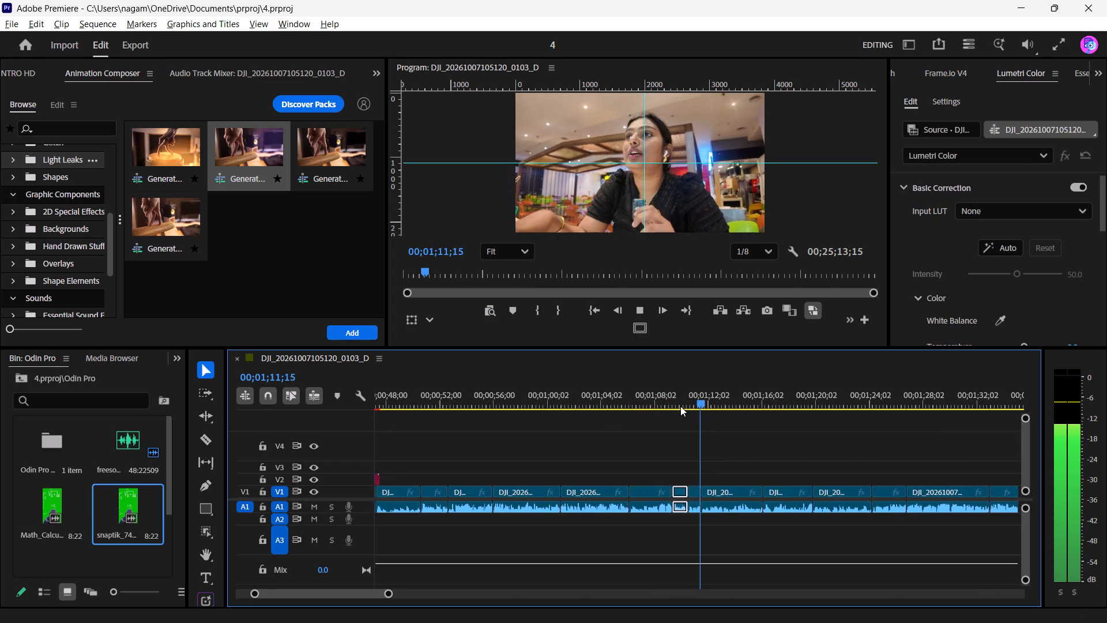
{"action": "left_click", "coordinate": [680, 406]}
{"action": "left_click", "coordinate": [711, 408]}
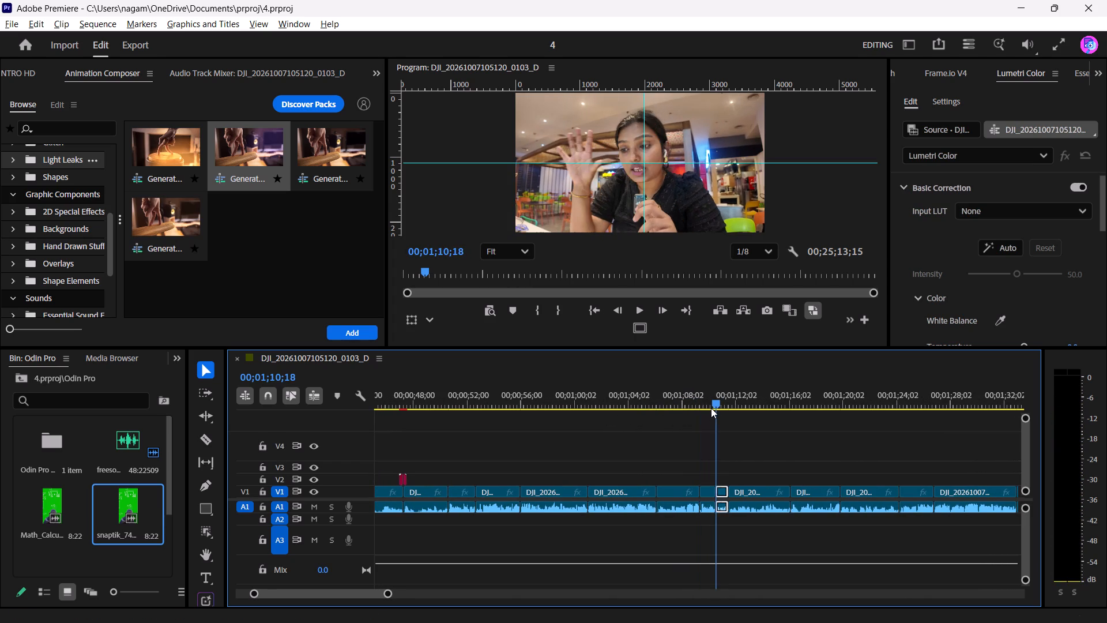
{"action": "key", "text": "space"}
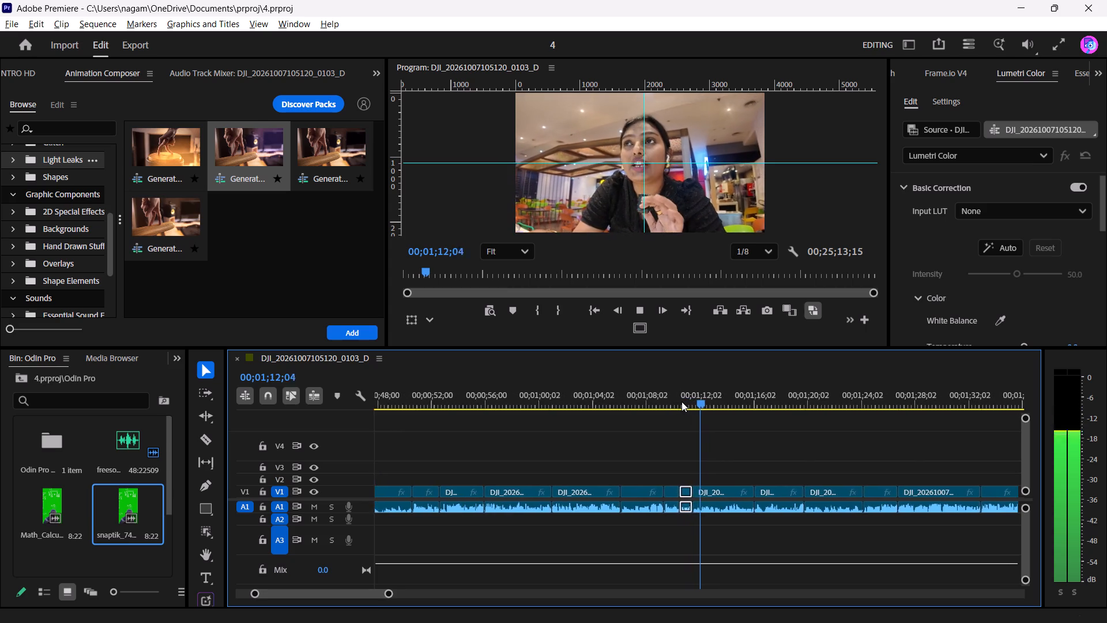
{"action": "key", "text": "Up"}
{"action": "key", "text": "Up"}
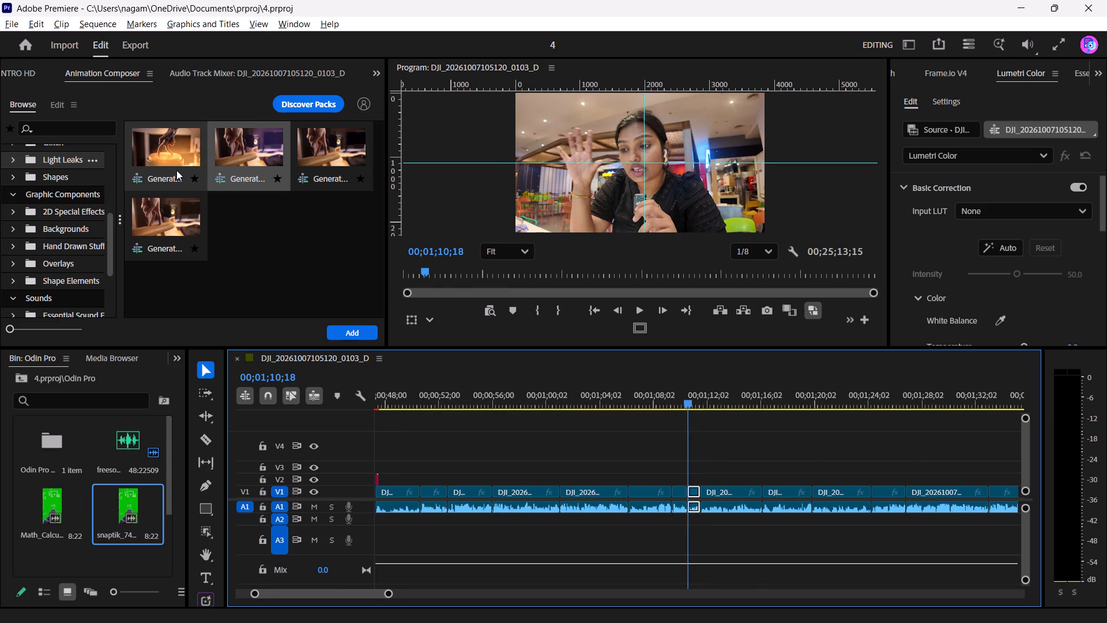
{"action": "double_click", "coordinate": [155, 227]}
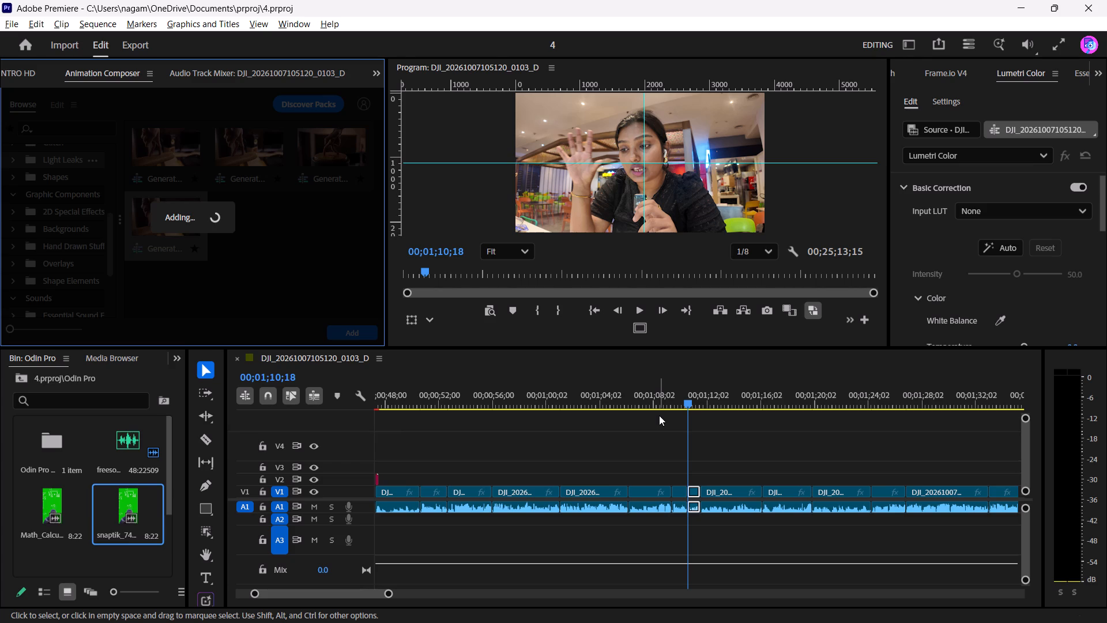
Save the project 4.prproj.
{"action": "key", "text": "ctrl+s"}
{"action": "left_click", "coordinate": [648, 372]}
{"action": "key", "text": "ctrl+s"}
{"action": "key", "text": "ctrl+s"}
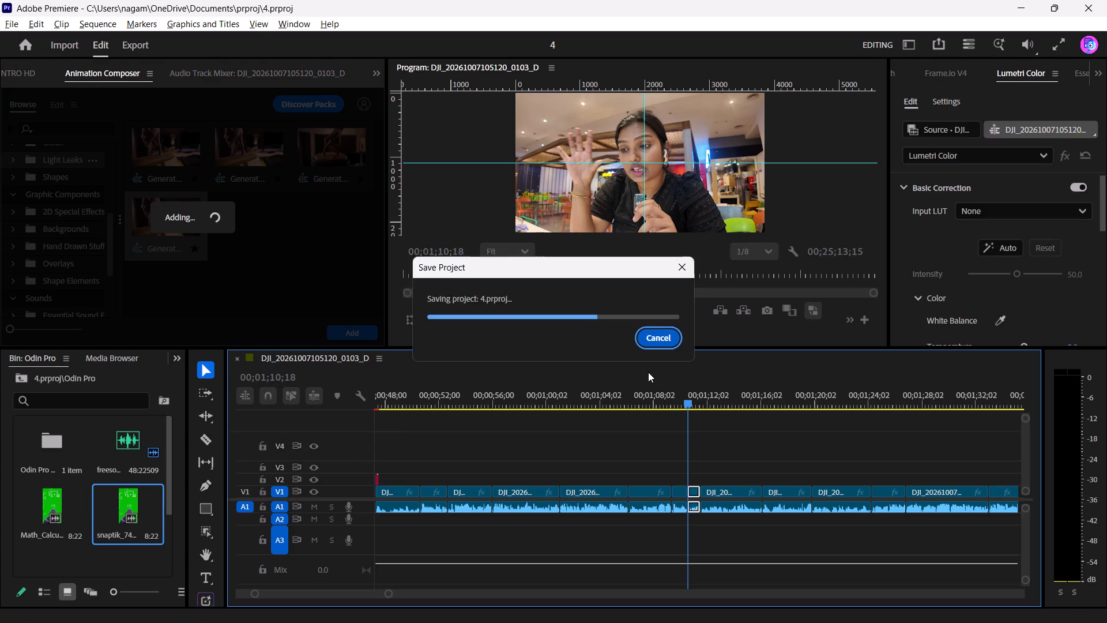
{"action": "key", "text": "ctrl+s"}
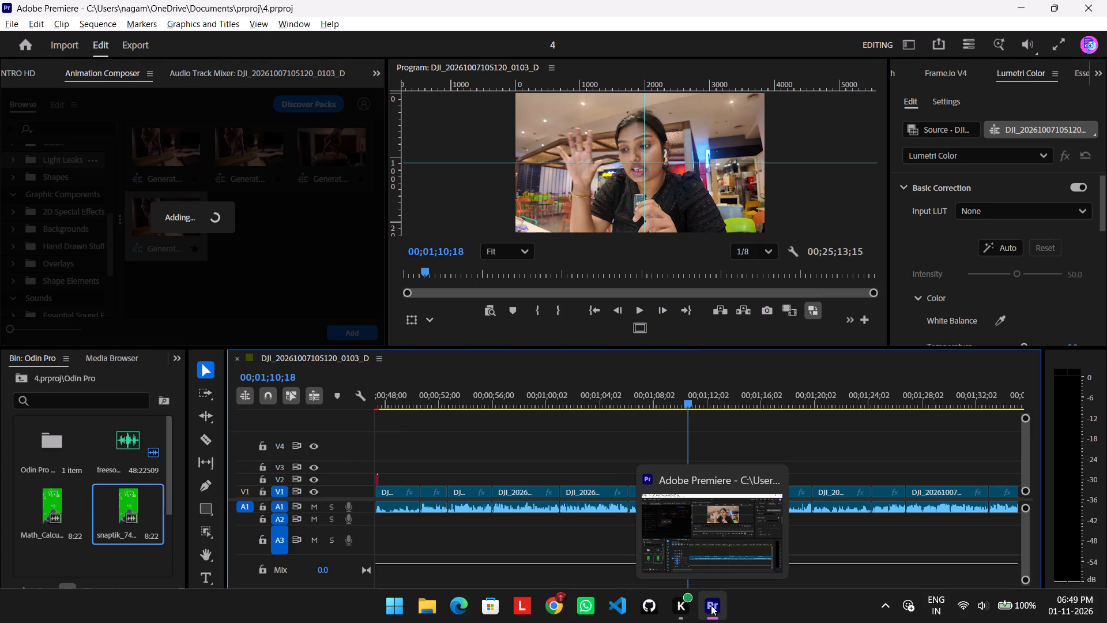
Restart Premiere by closing it and reopening 4.prproj from the prproj folder in Documents.
{"action": "right_click", "coordinate": [711, 605]}
{"action": "left_click", "coordinate": [671, 535]}
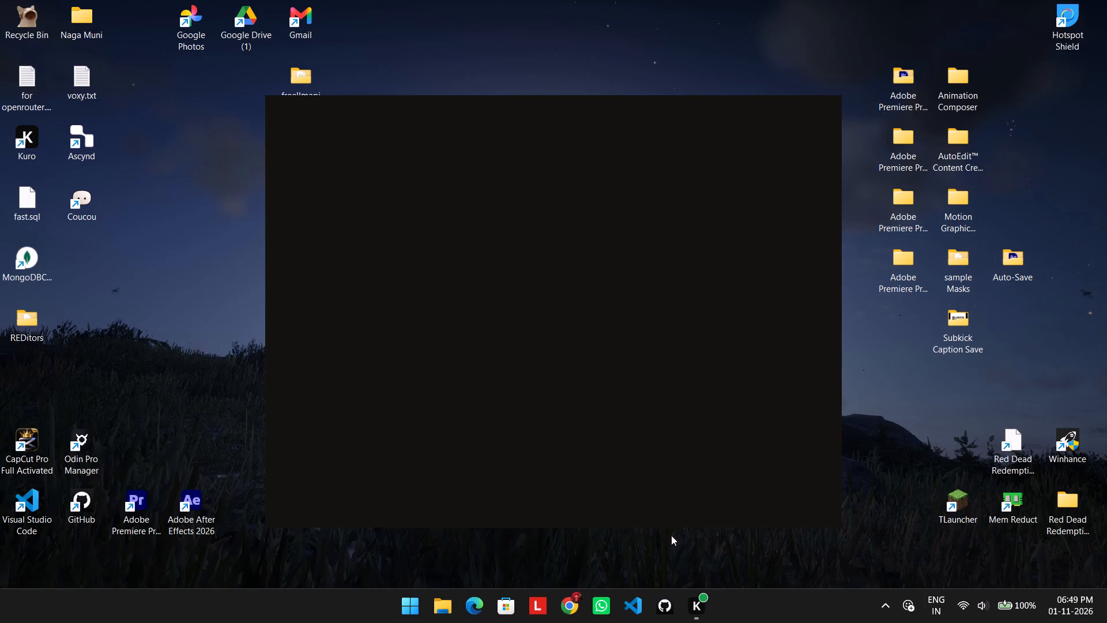
{"action": "key", "text": "super+e"}
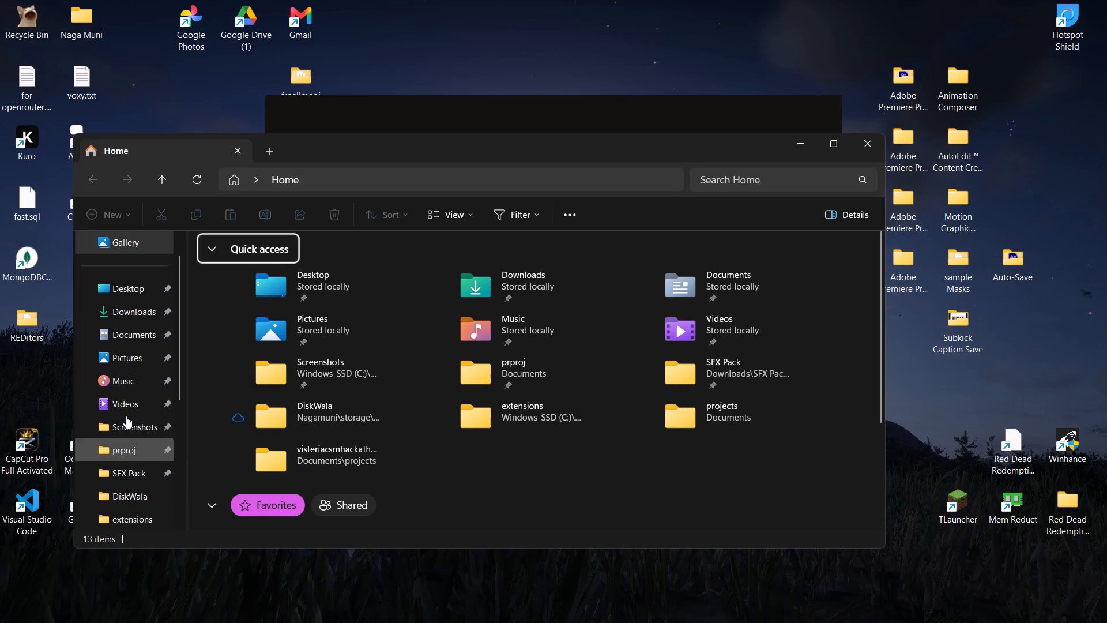
{"action": "left_click", "coordinate": [133, 441]}
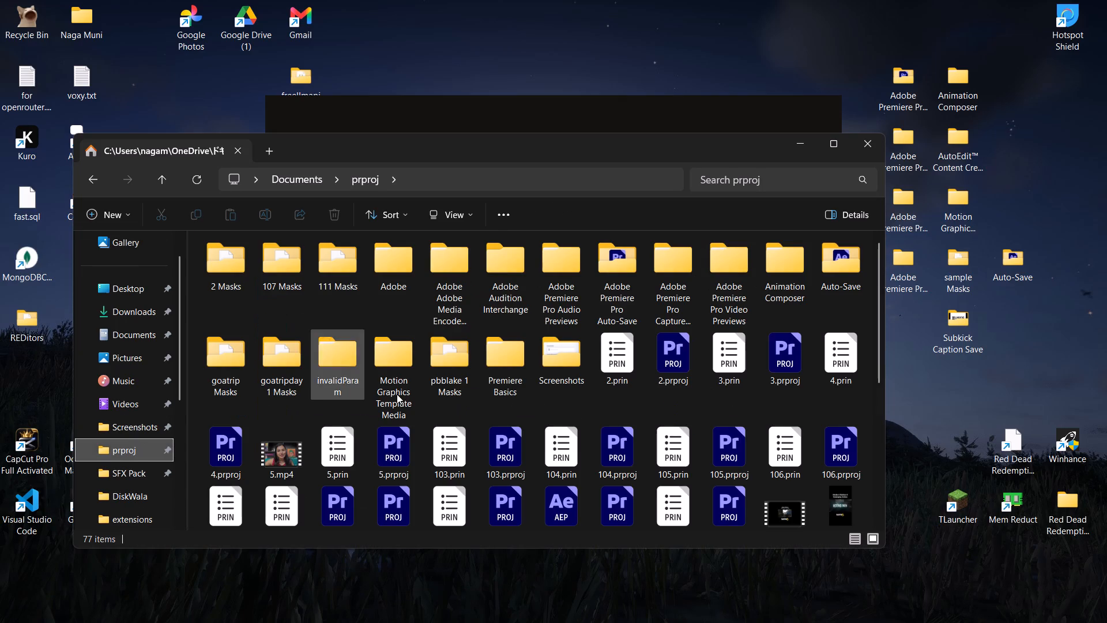
{"action": "double_click", "coordinate": [238, 464]}
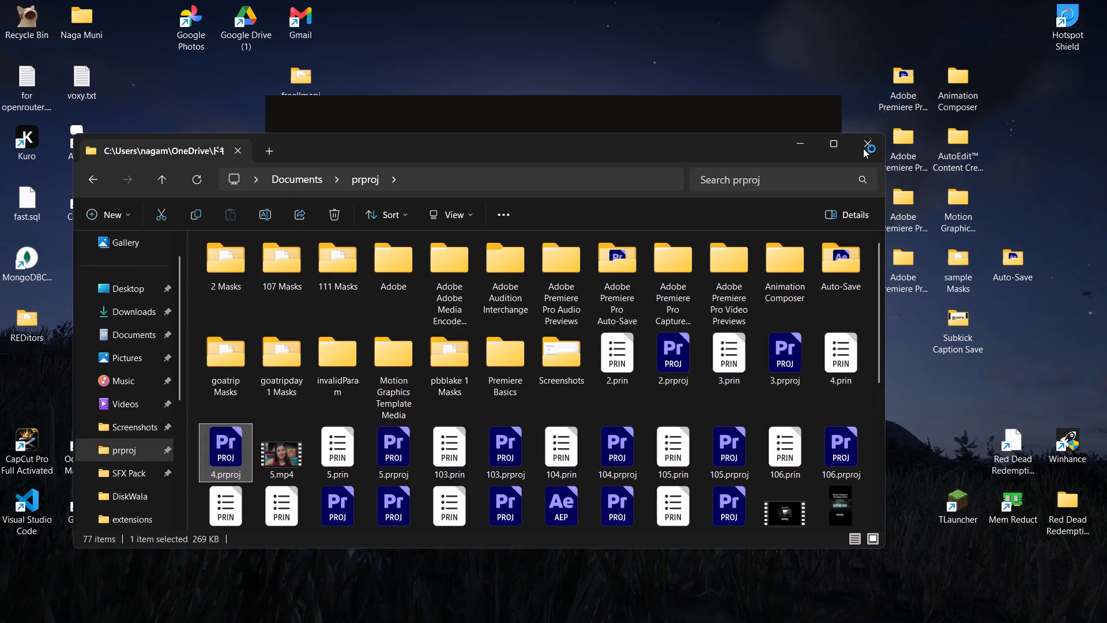
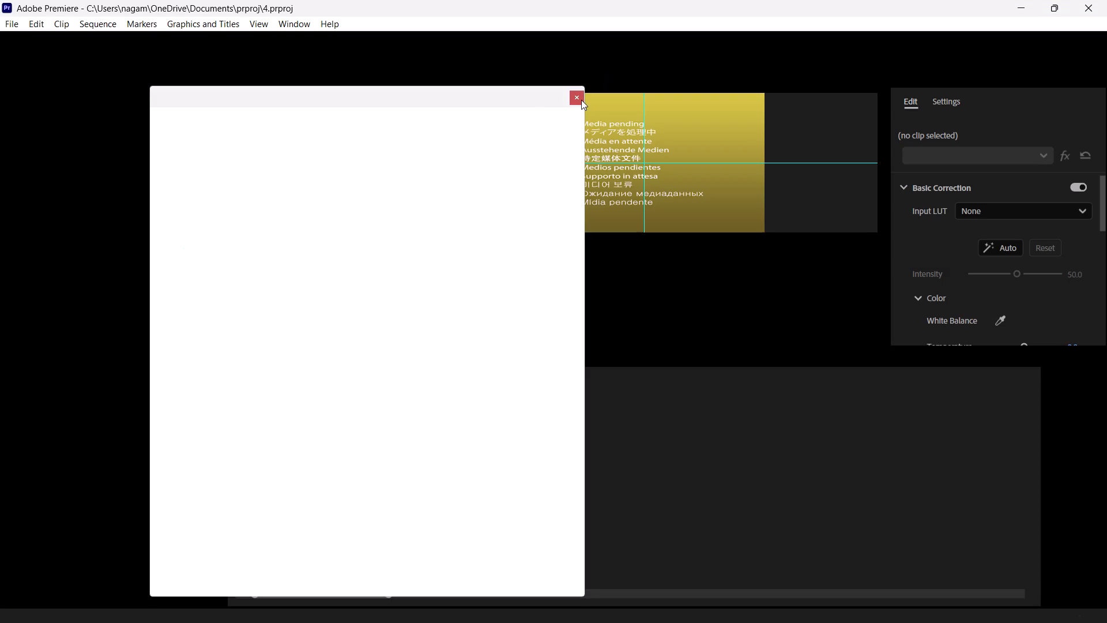
Close the blank pop-up window covering the workspace.
{"action": "left_click", "coordinate": [581, 99]}
{"action": "left_click", "coordinate": [576, 99]}
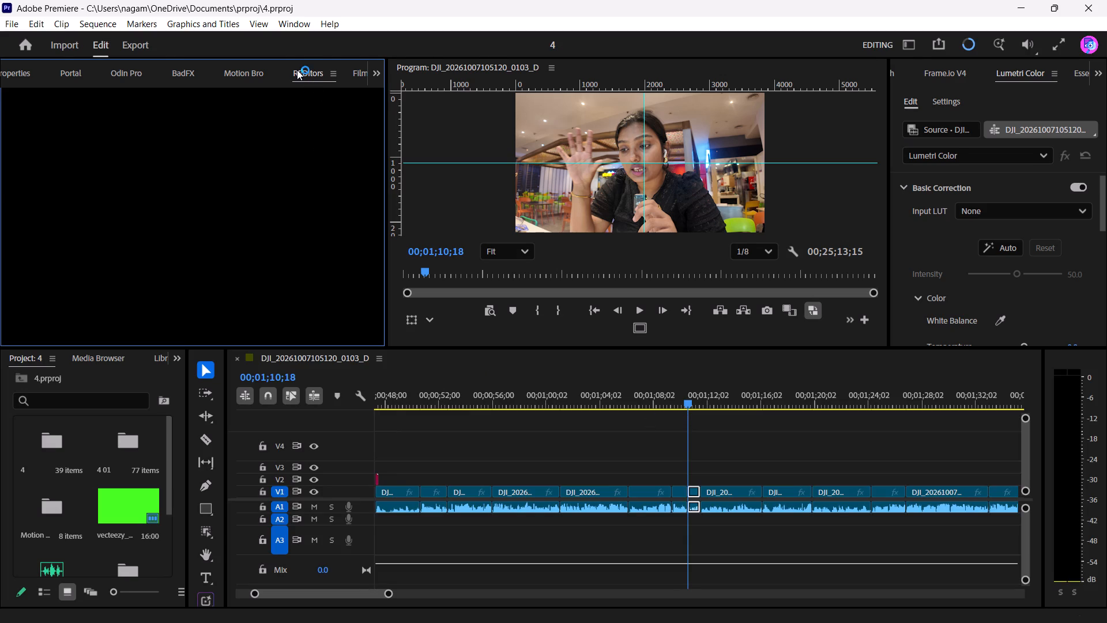
Open the Camera transitions category in Animation Composer.
{"action": "scroll", "coordinate": [297, 70], "scroll_direction": "left", "scroll_amount": 7}
{"action": "left_click", "coordinate": [138, 66]}
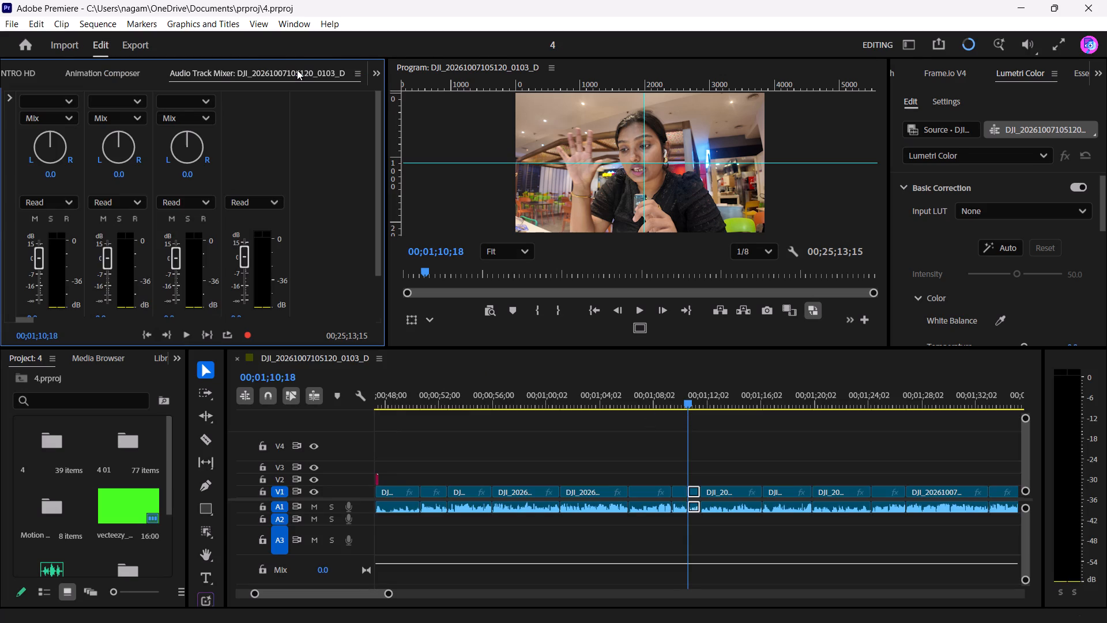
{"action": "left_click", "coordinate": [54, 290]}
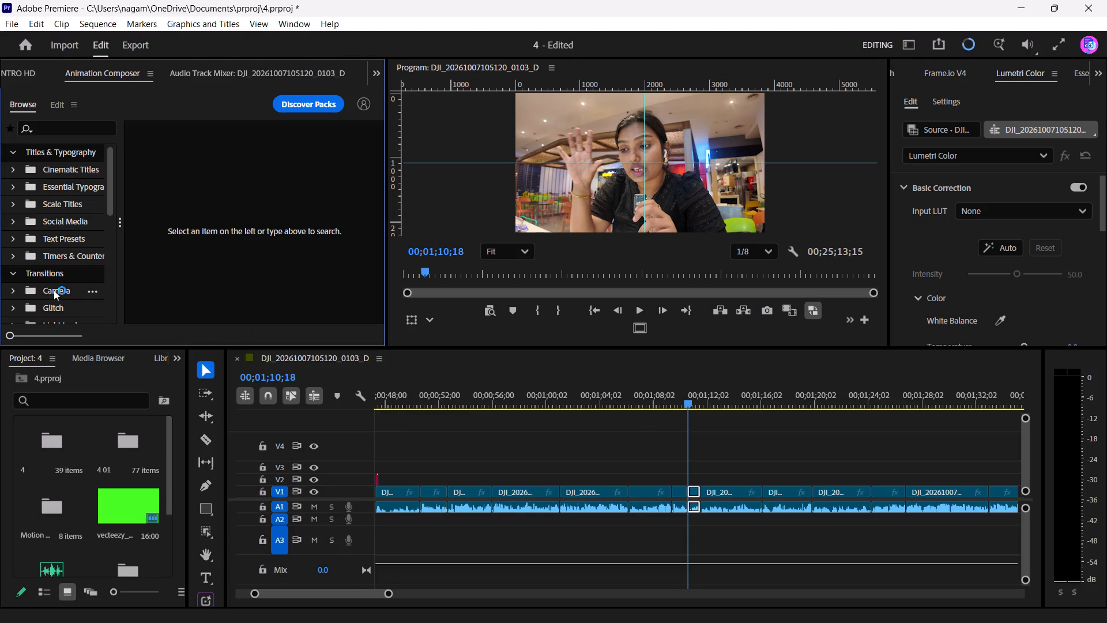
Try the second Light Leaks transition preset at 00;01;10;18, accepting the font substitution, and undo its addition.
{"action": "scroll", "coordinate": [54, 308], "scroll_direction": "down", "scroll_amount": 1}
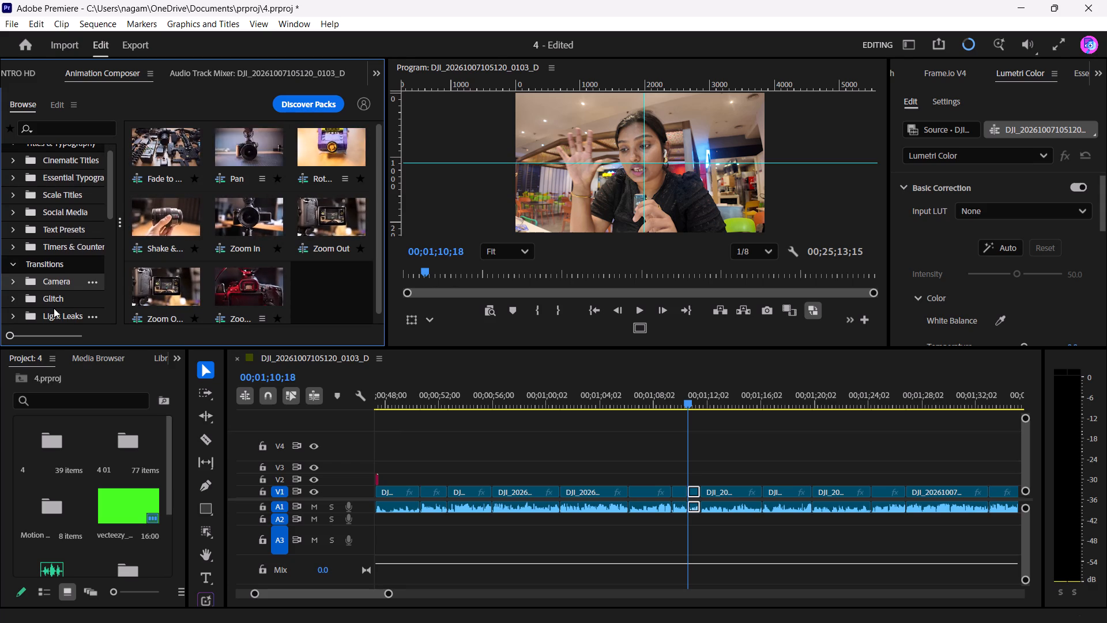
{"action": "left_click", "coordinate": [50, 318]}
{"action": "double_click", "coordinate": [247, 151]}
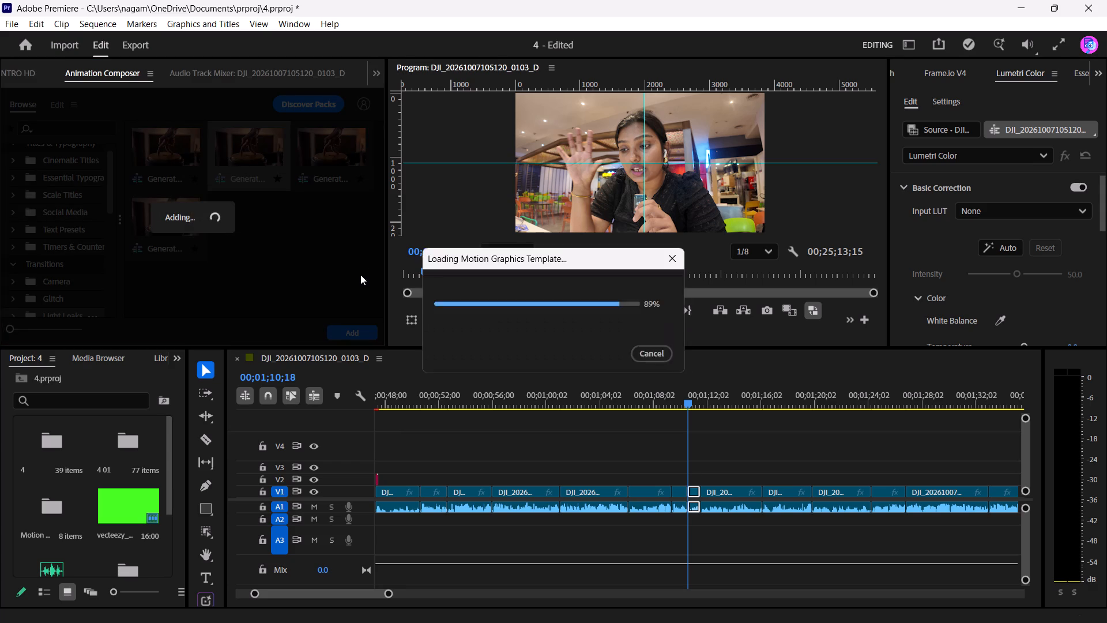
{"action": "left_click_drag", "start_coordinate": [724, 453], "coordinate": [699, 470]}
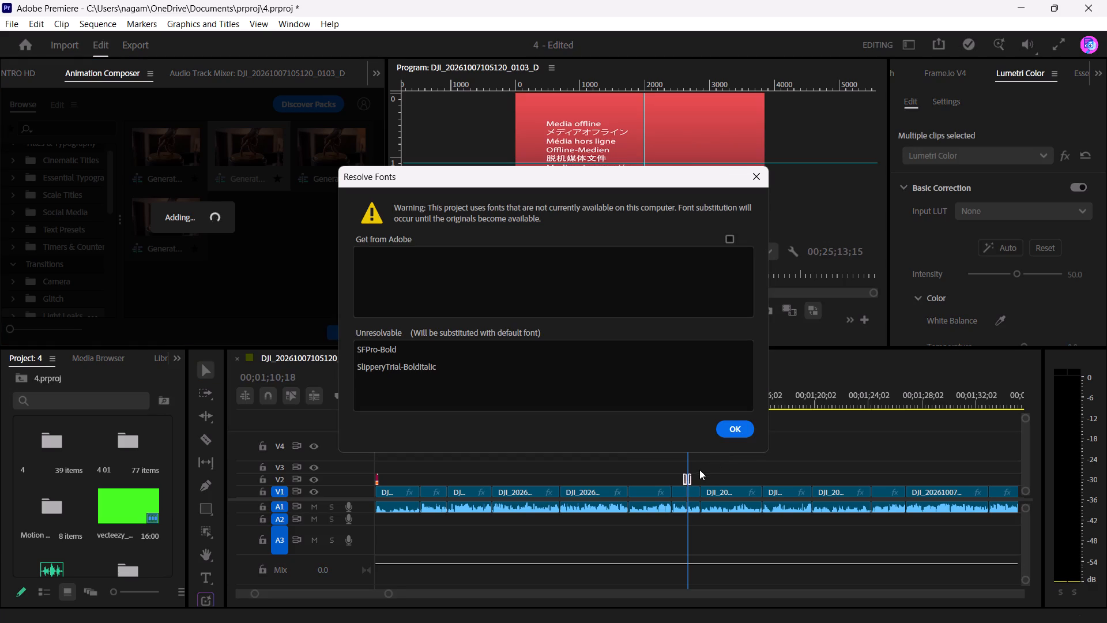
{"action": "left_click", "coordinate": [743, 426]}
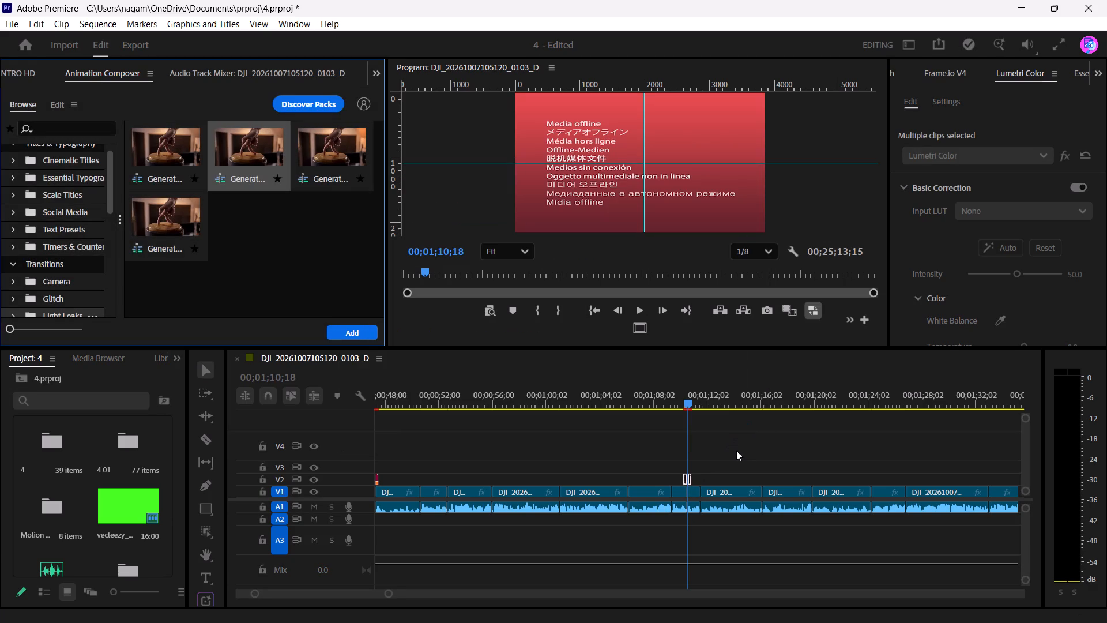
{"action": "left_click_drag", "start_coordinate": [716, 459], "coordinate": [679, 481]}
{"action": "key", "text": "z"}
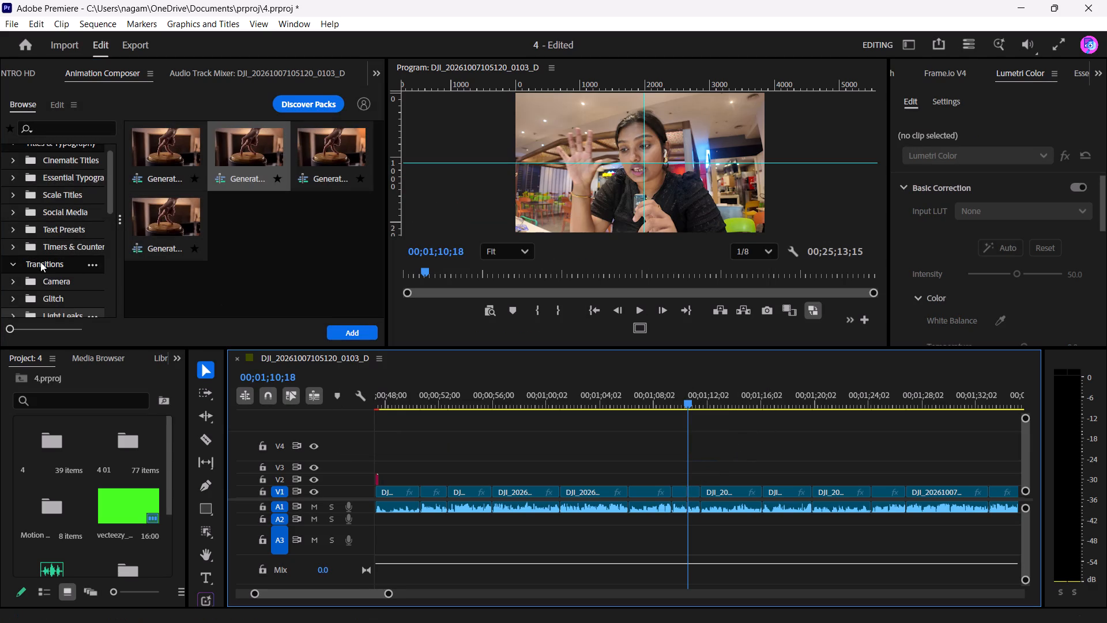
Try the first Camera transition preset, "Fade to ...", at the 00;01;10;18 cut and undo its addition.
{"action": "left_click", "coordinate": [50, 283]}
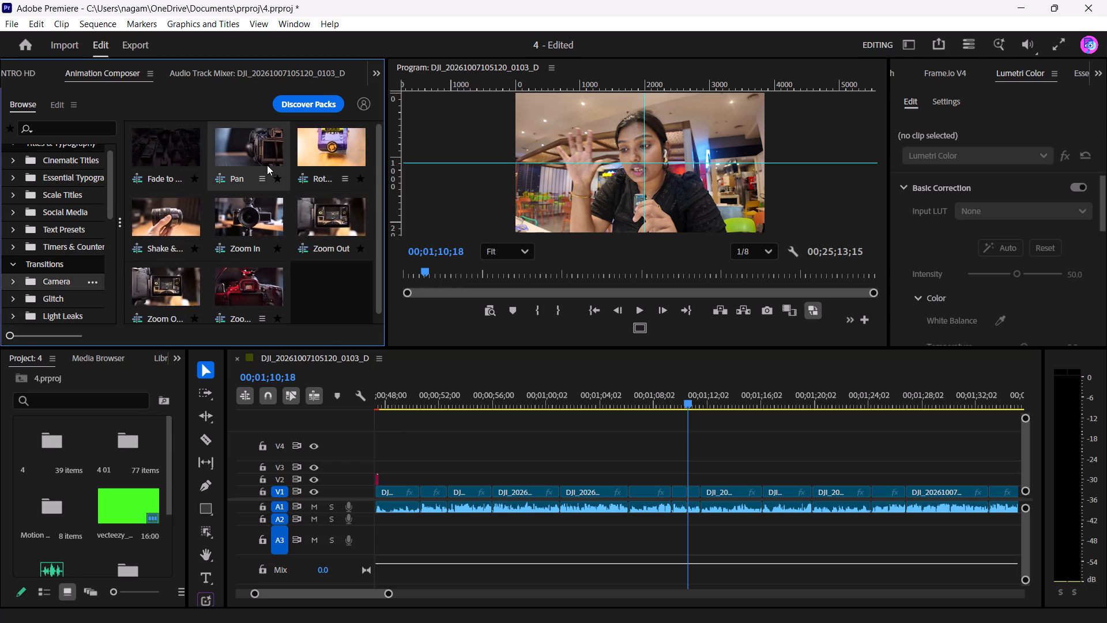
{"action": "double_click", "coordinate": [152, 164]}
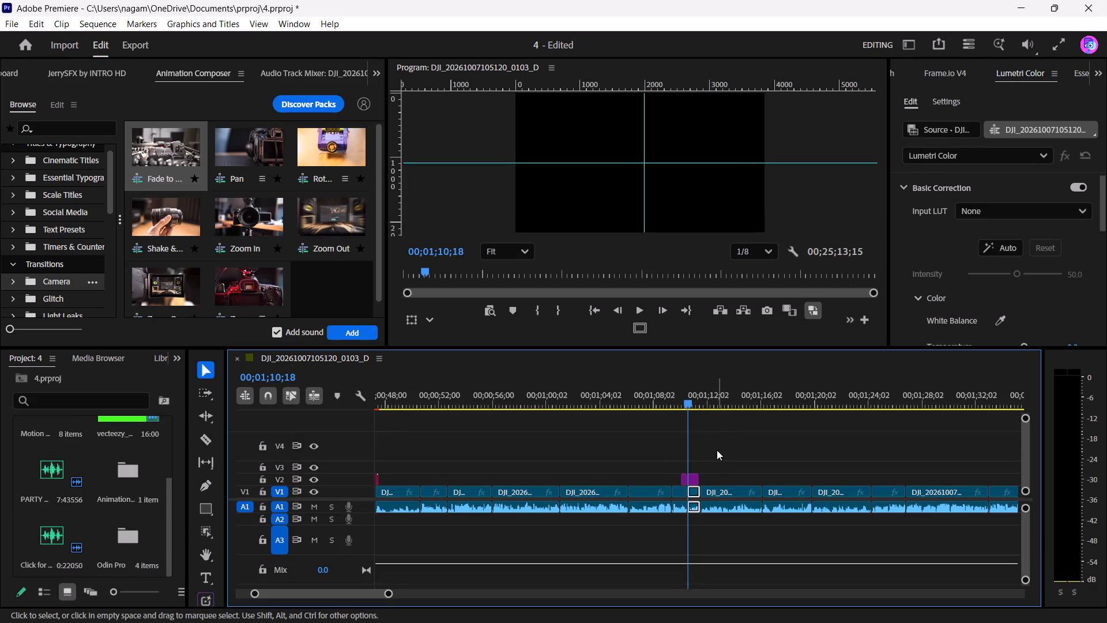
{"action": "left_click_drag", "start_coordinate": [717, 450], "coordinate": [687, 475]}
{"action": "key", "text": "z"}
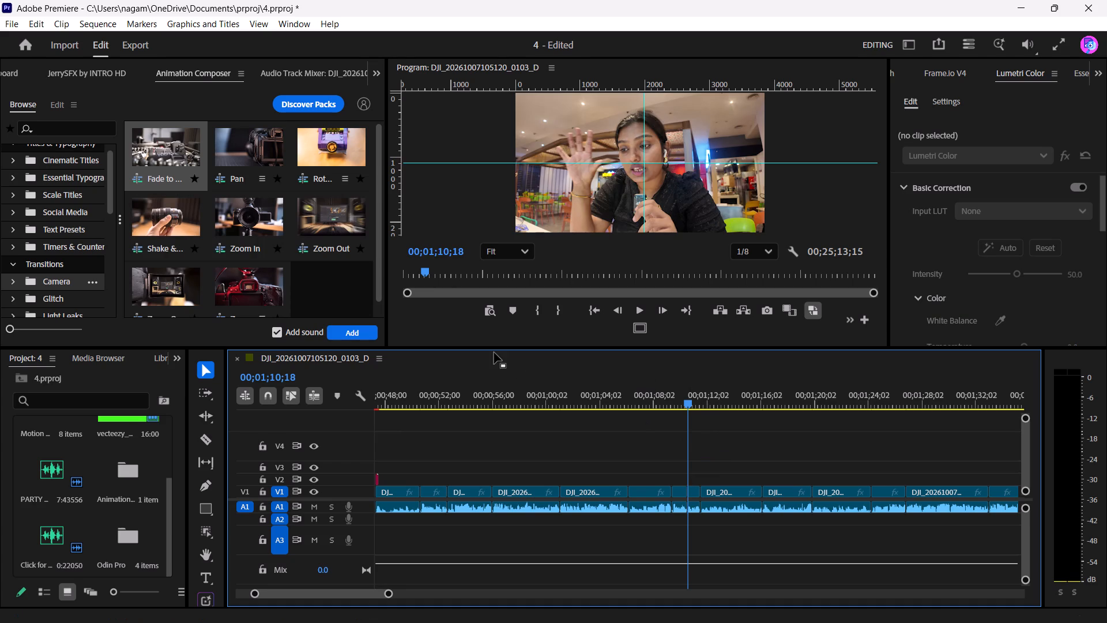
Add the Zoom Out preset from the Camera transitions, with sound, at the 00;01;10;18 cut.
{"action": "double_click", "coordinate": [322, 203]}
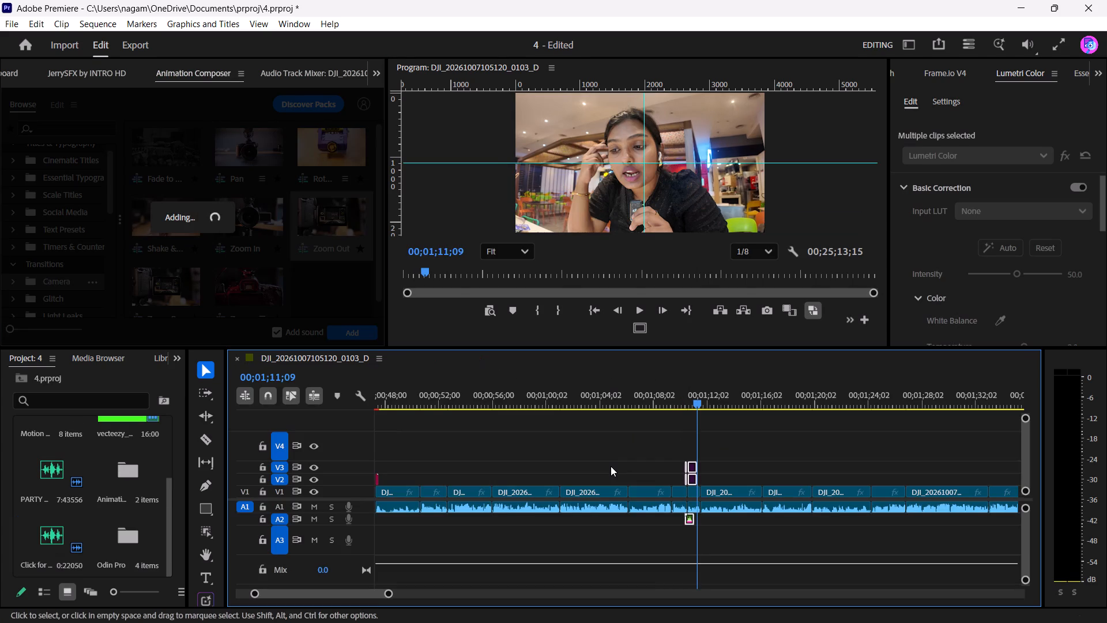
Play the sequence from 00;01;09;13 to review the Zoom Out transition and the clips following it.
{"action": "left_click", "coordinate": [665, 406]}
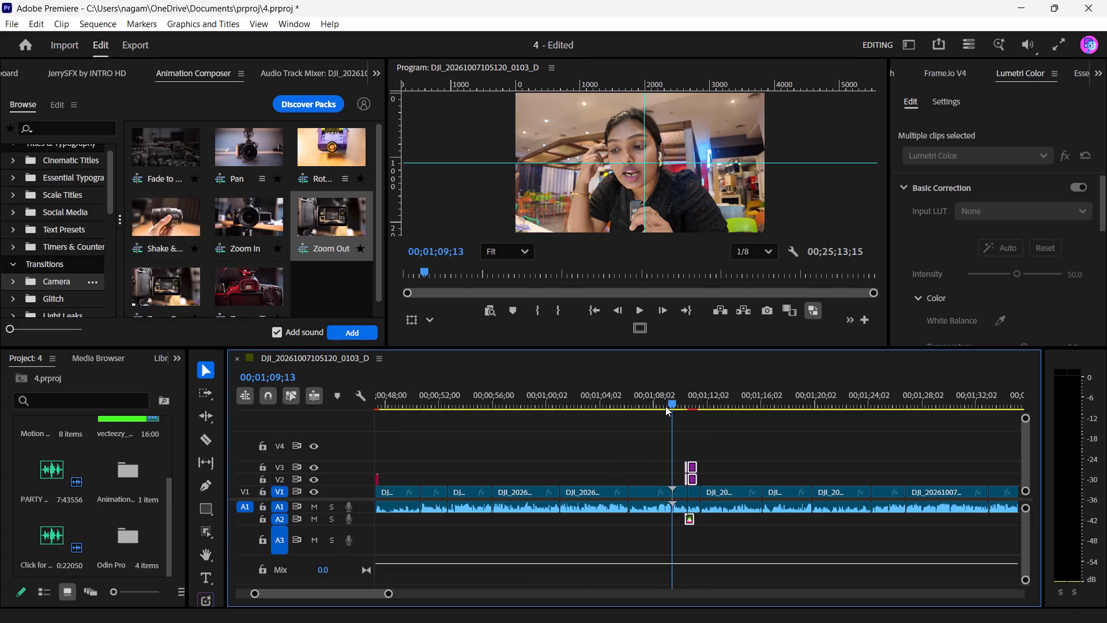
{"action": "key", "text": "space"}
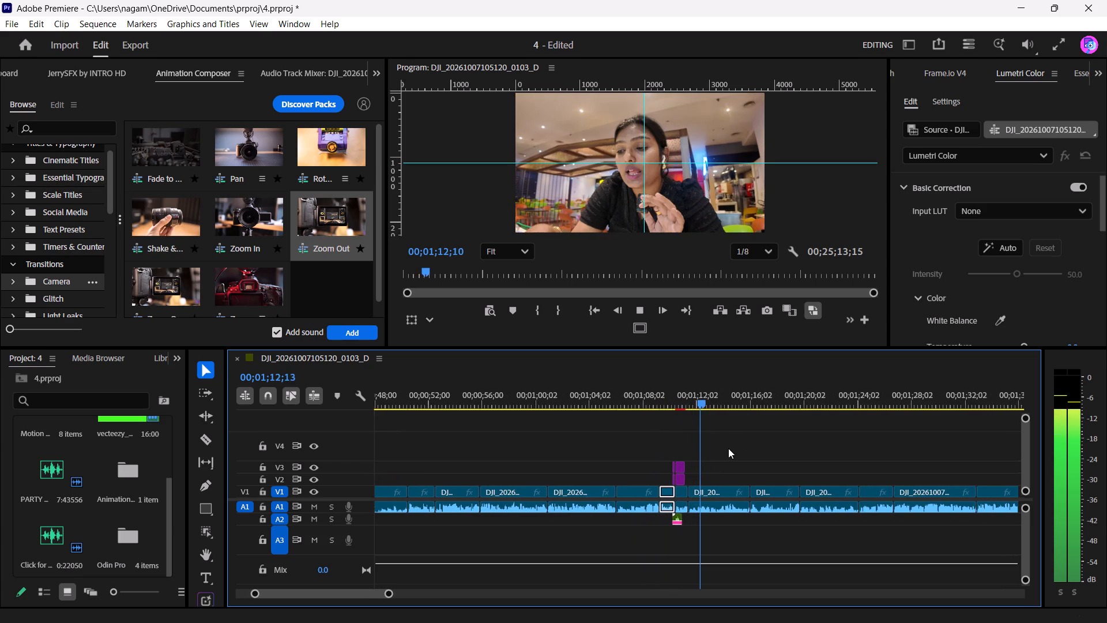
{"action": "key", "text": "space"}
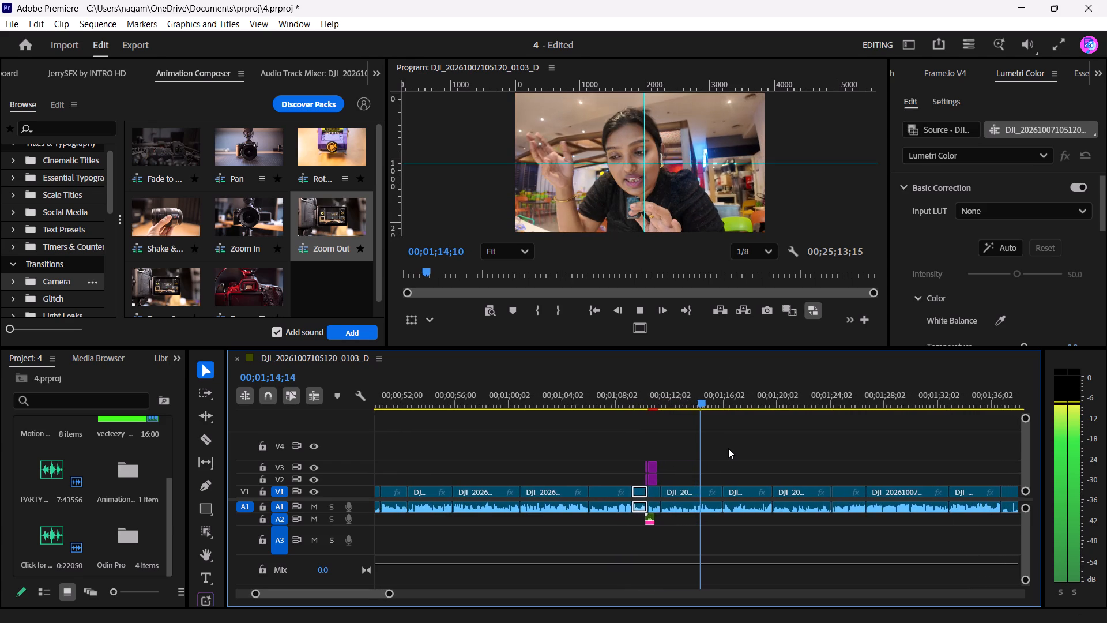
{"action": "key", "text": "space"}
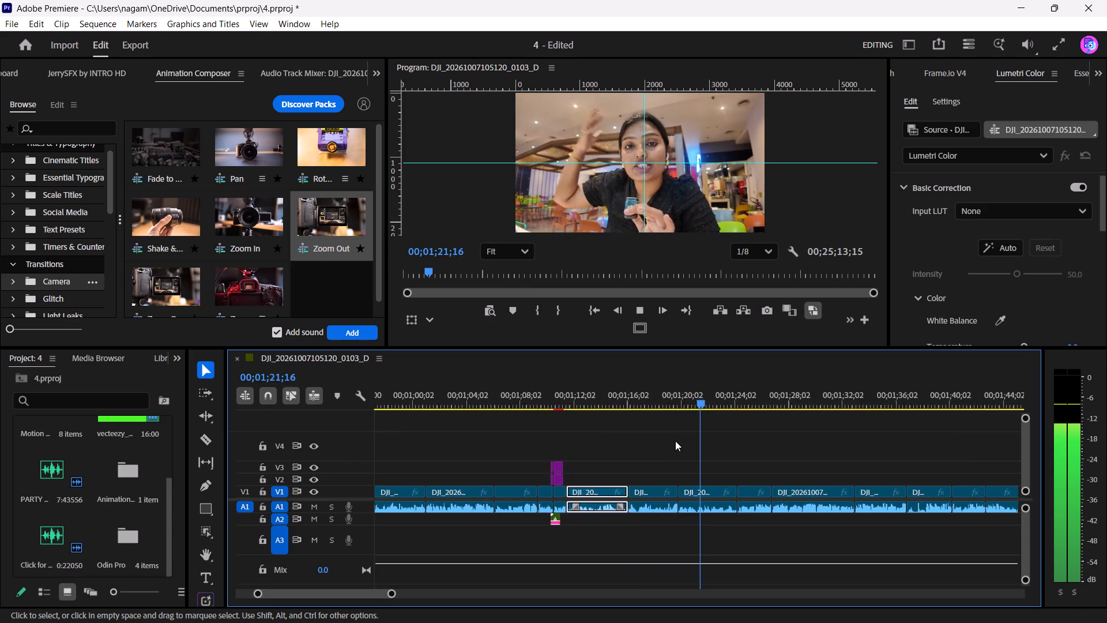
Save the project 4.prproj.
{"action": "key", "text": "ctrl+s"}
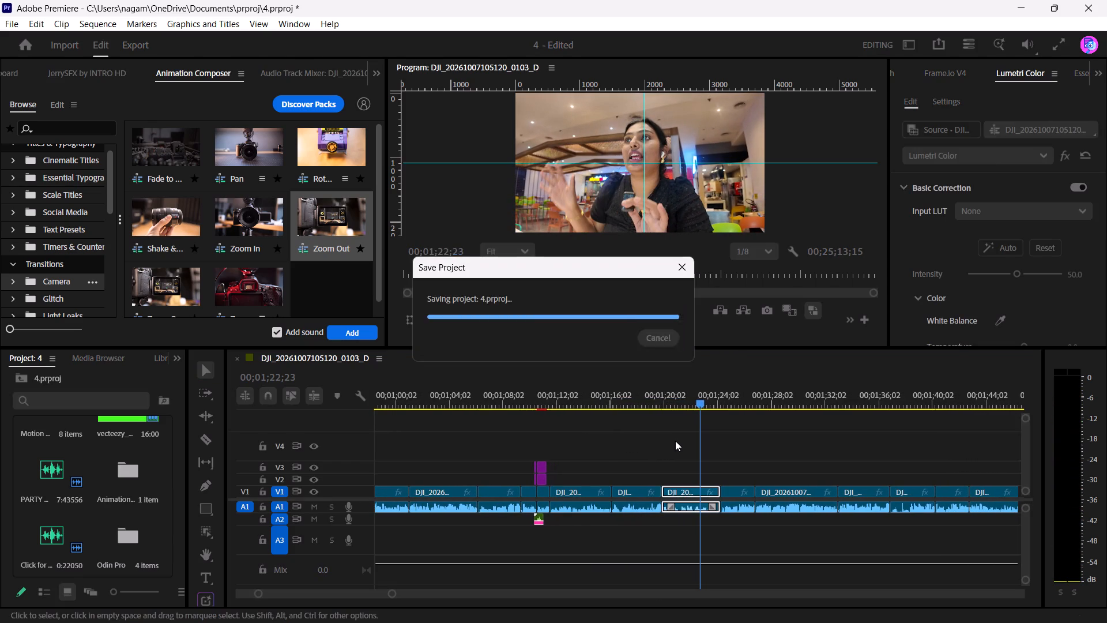
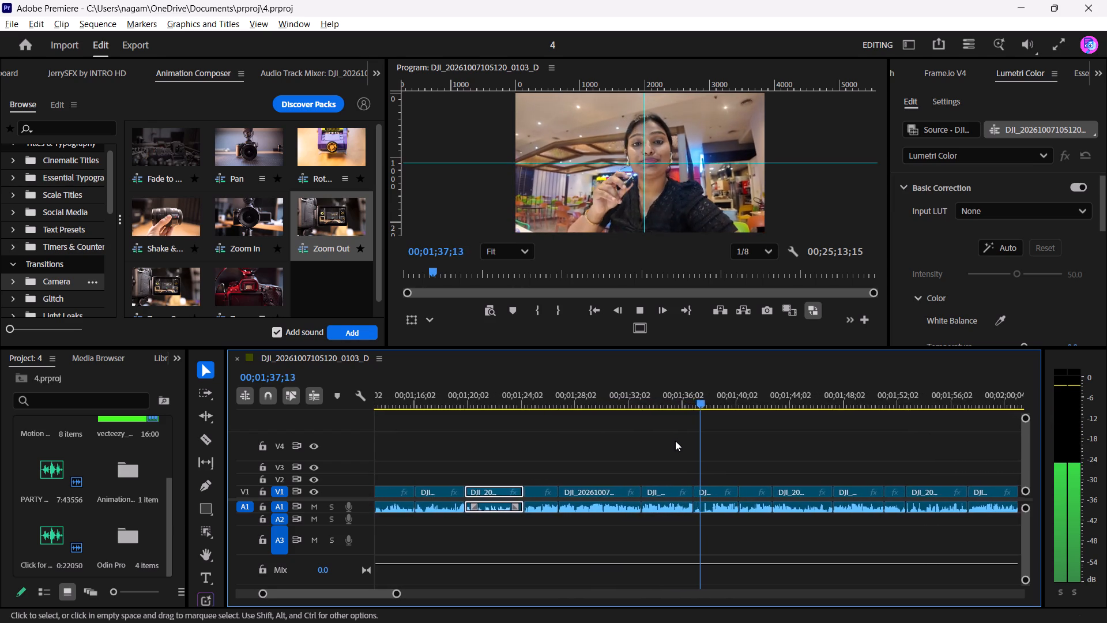
Add the Zoom In preset from the Camera transitions, with sound, at the 00;01;36;27 cut.
{"action": "key", "text": "Up"}
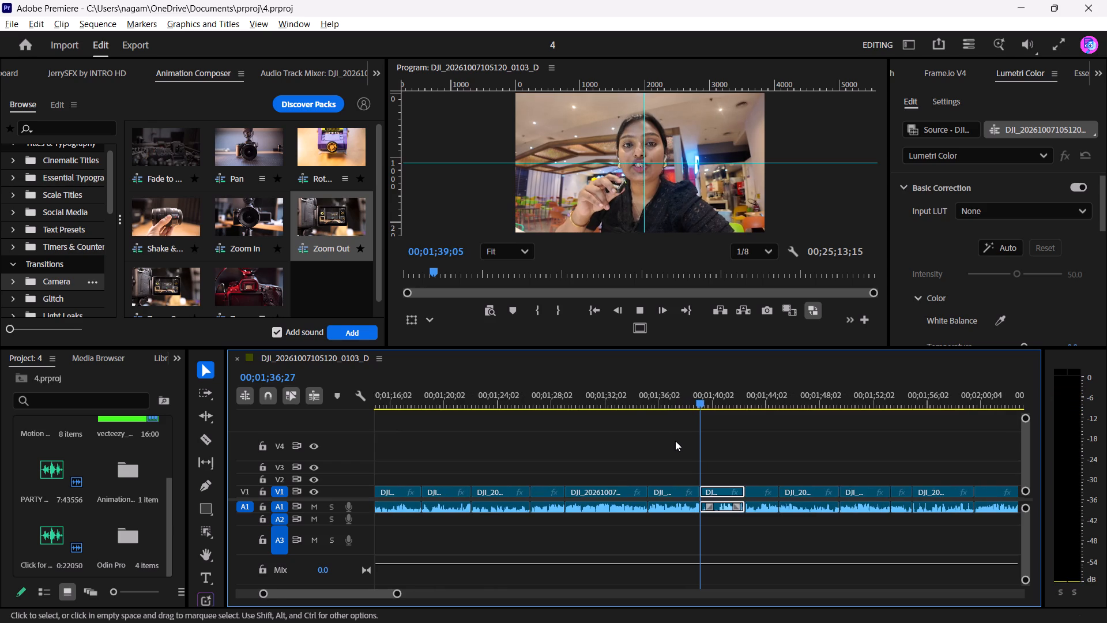
{"action": "double_click", "coordinate": [253, 216]}
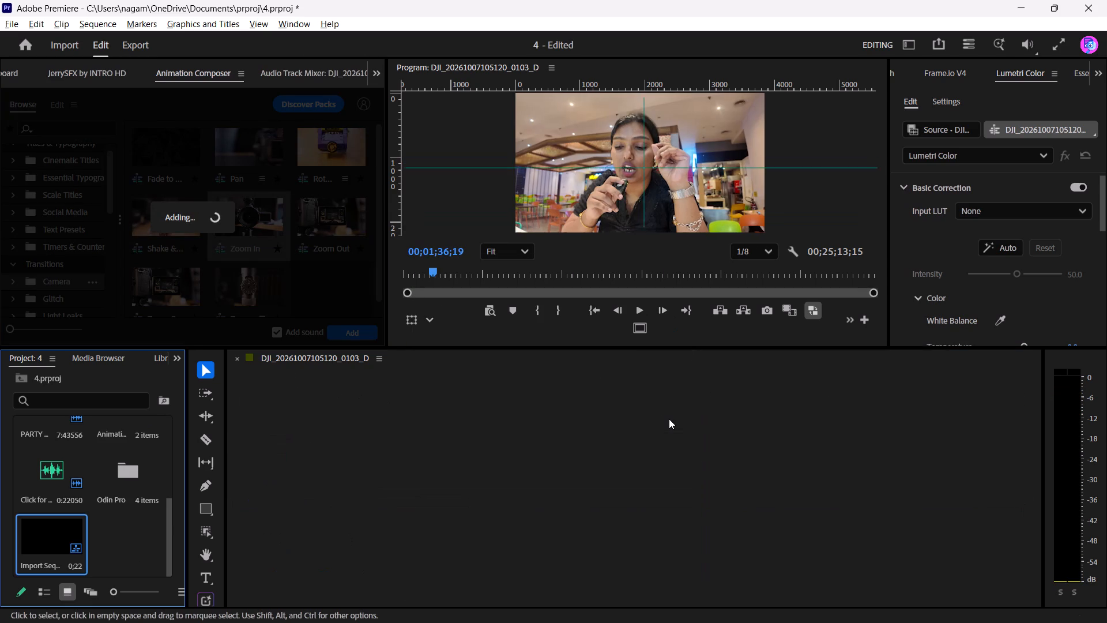
Play the sequence through the new Zoom In transition and on to 00;02;10;24 to review the clips following it.
{"action": "key", "text": "space"}
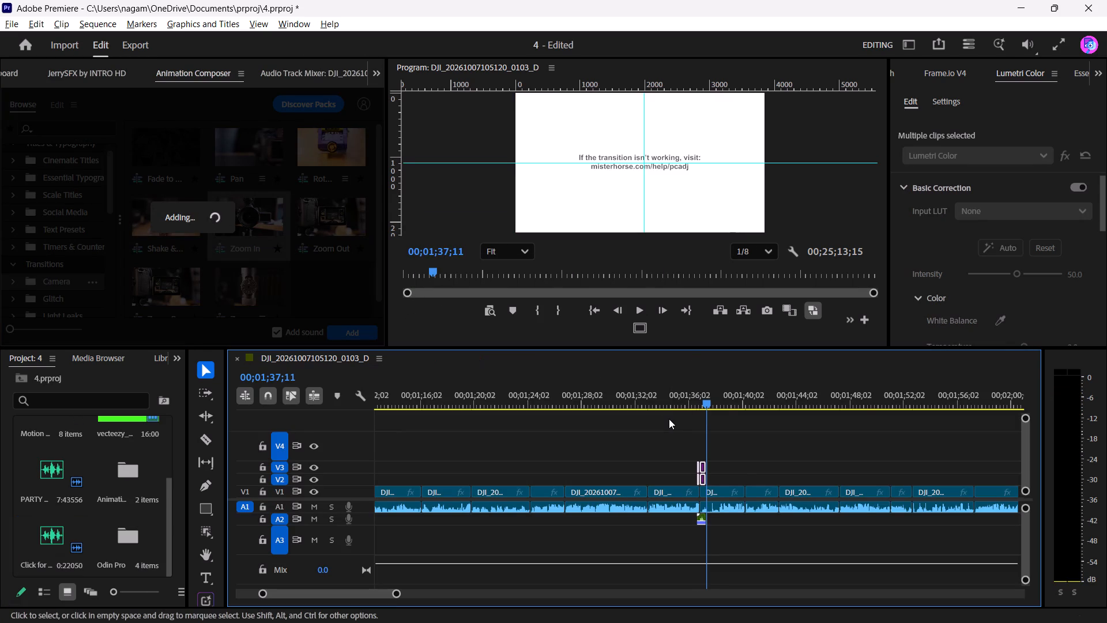
{"action": "key", "text": "space"}
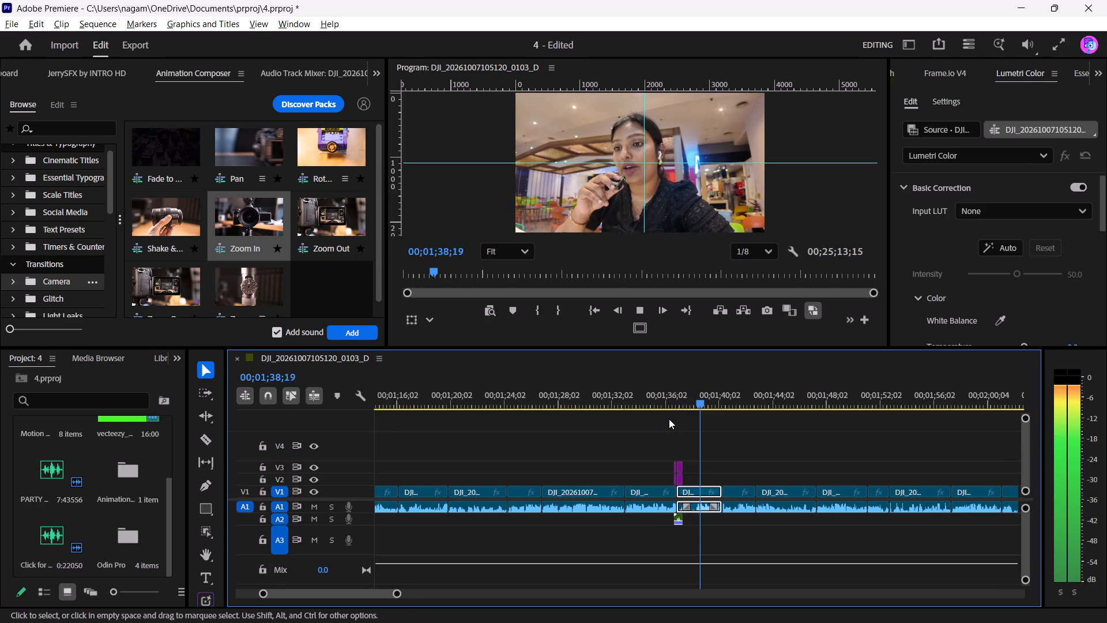
{"action": "key", "text": "space"}
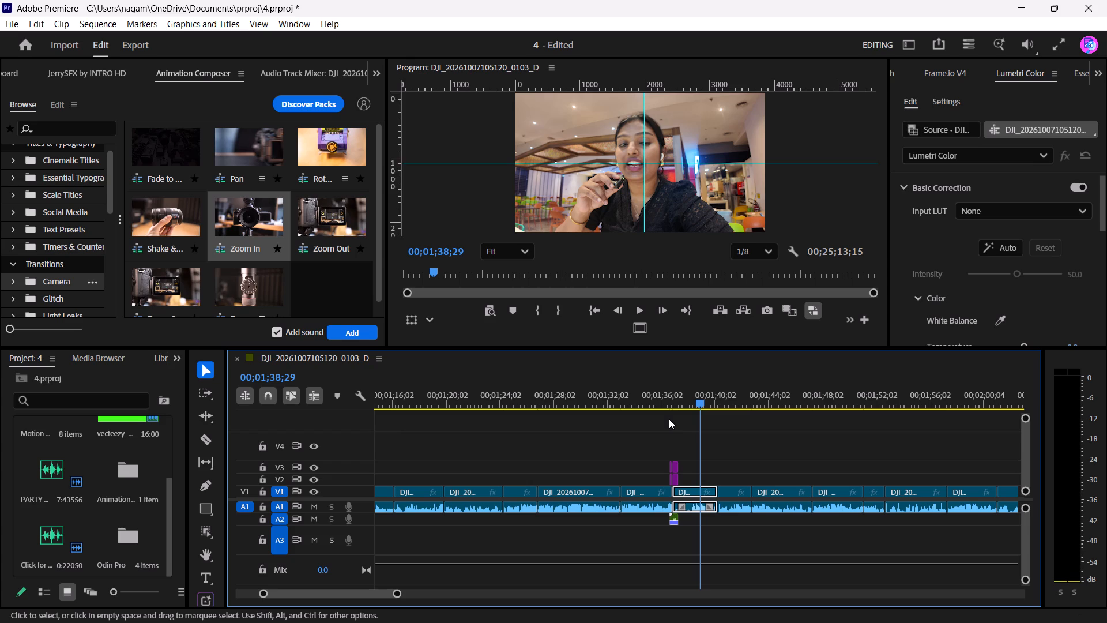
{"action": "scroll", "coordinate": [669, 419], "scroll_direction": "left", "scroll_amount": 1}
{"action": "key", "text": "Insert"}
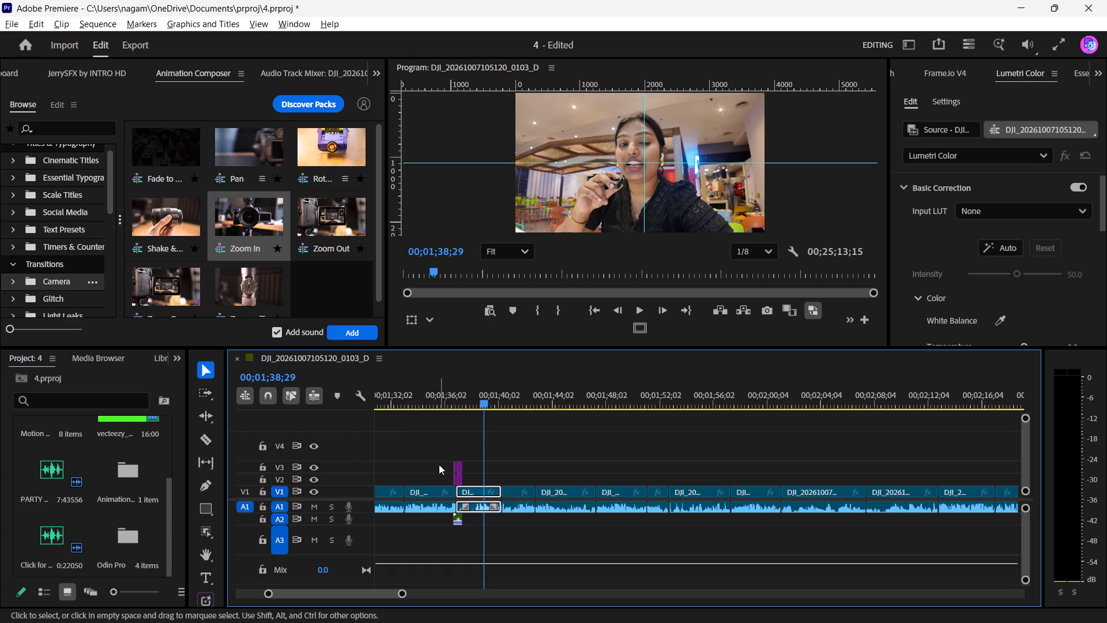
{"action": "key", "text": "space"}
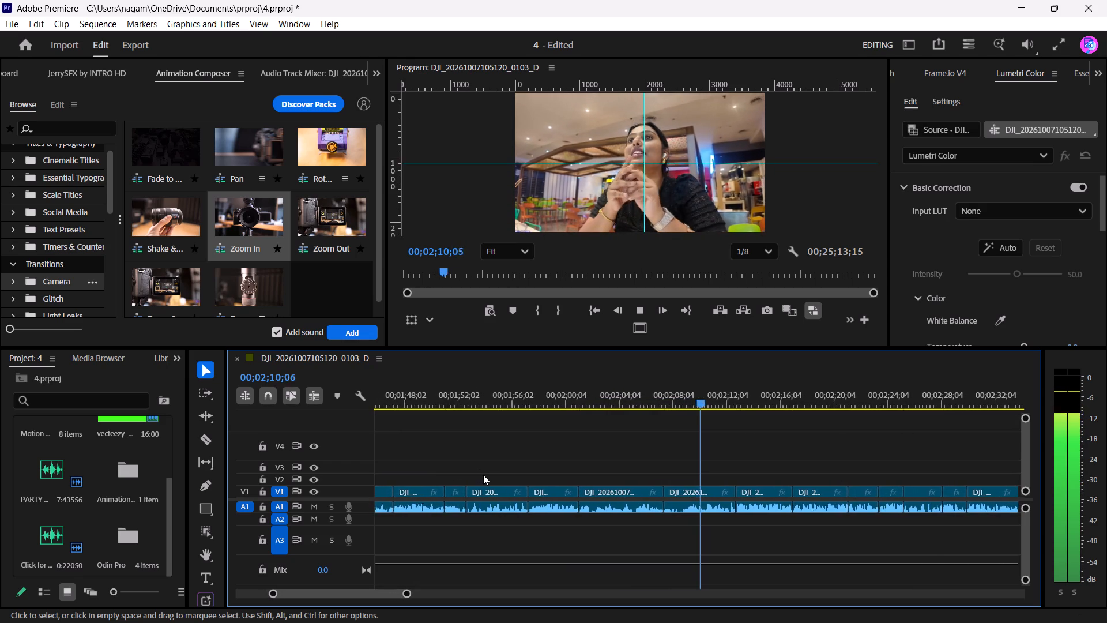
{"action": "key", "text": "space"}
Return the playhead to the start of the sequence and play from 00;00;00;00 to review the edit so far.
{"action": "scroll", "coordinate": [483, 475], "scroll_direction": "right", "scroll_amount": 7}
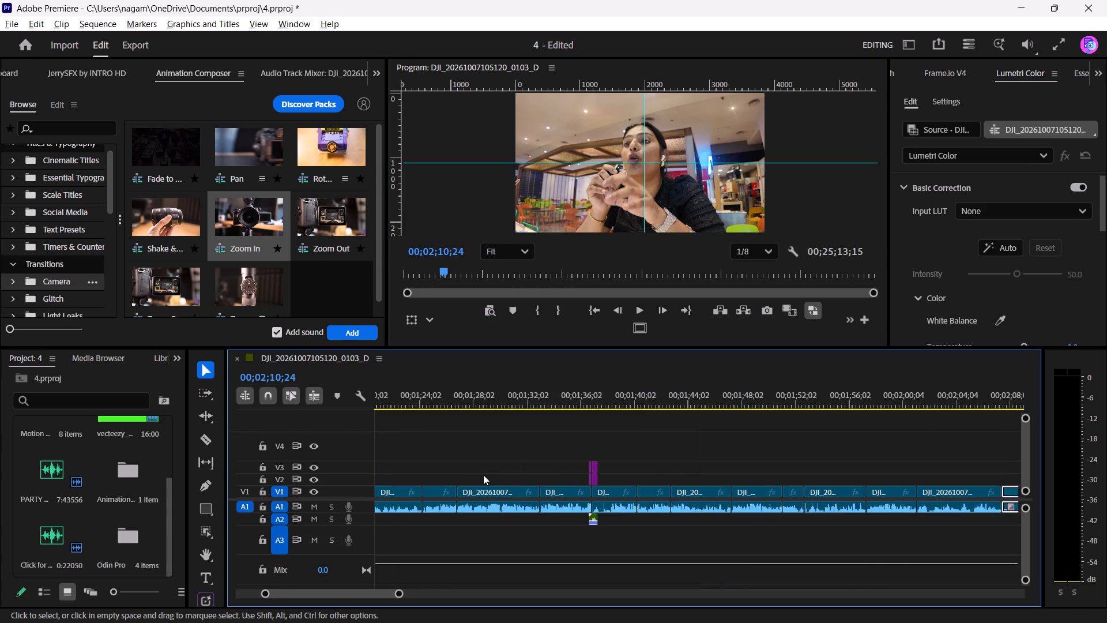
{"action": "scroll", "coordinate": [483, 475], "scroll_direction": "right", "scroll_amount": 6}
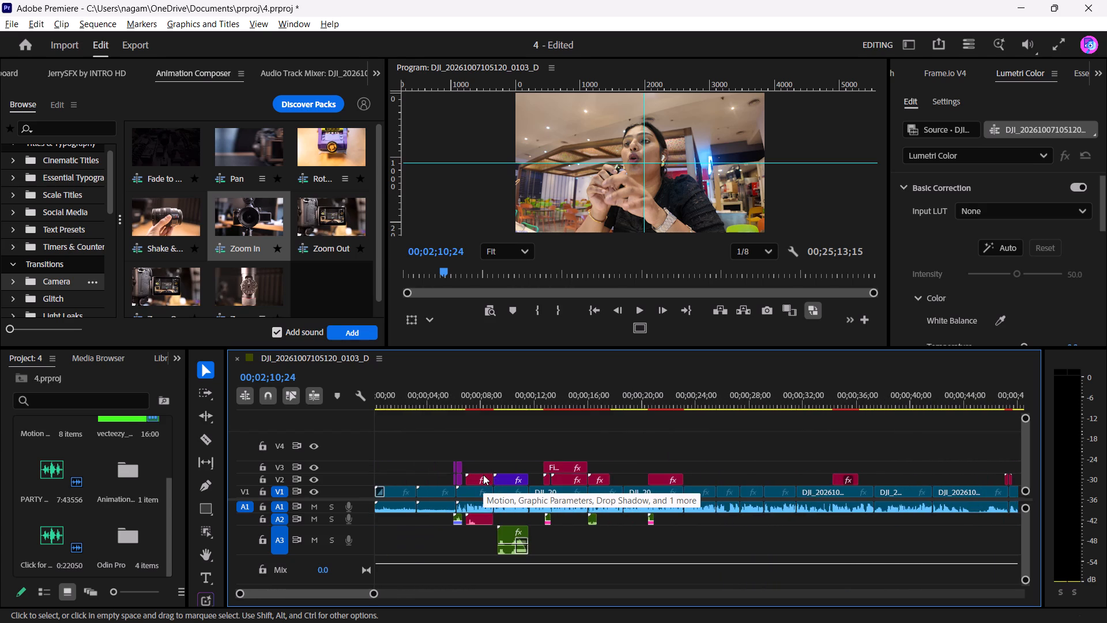
{"action": "scroll", "coordinate": [483, 475], "scroll_direction": "right", "scroll_amount": 4}
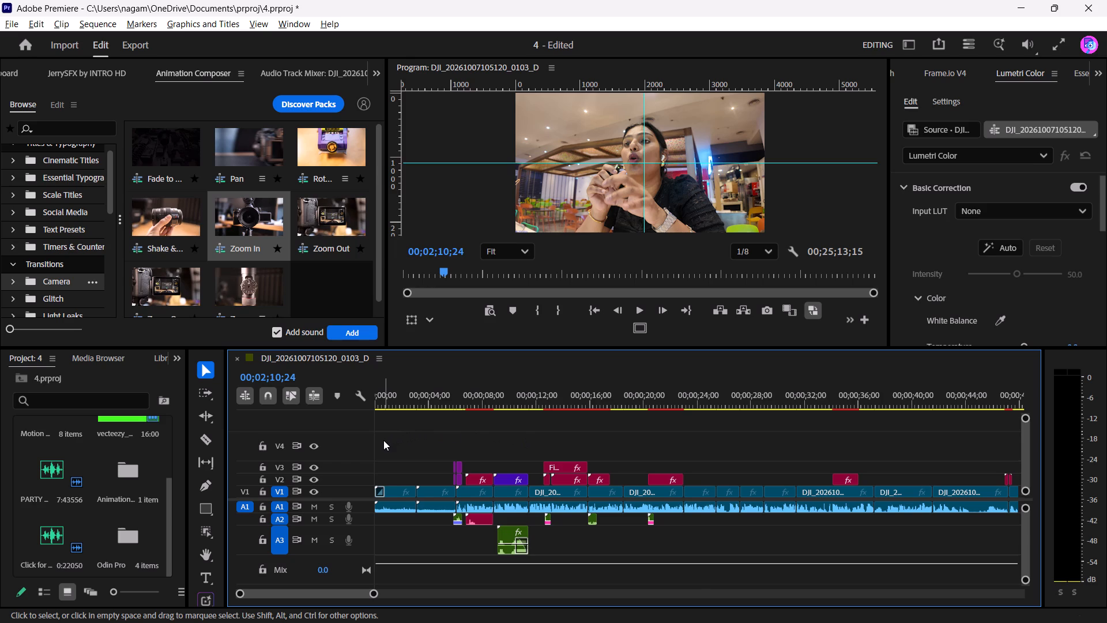
{"action": "key", "text": "space"}
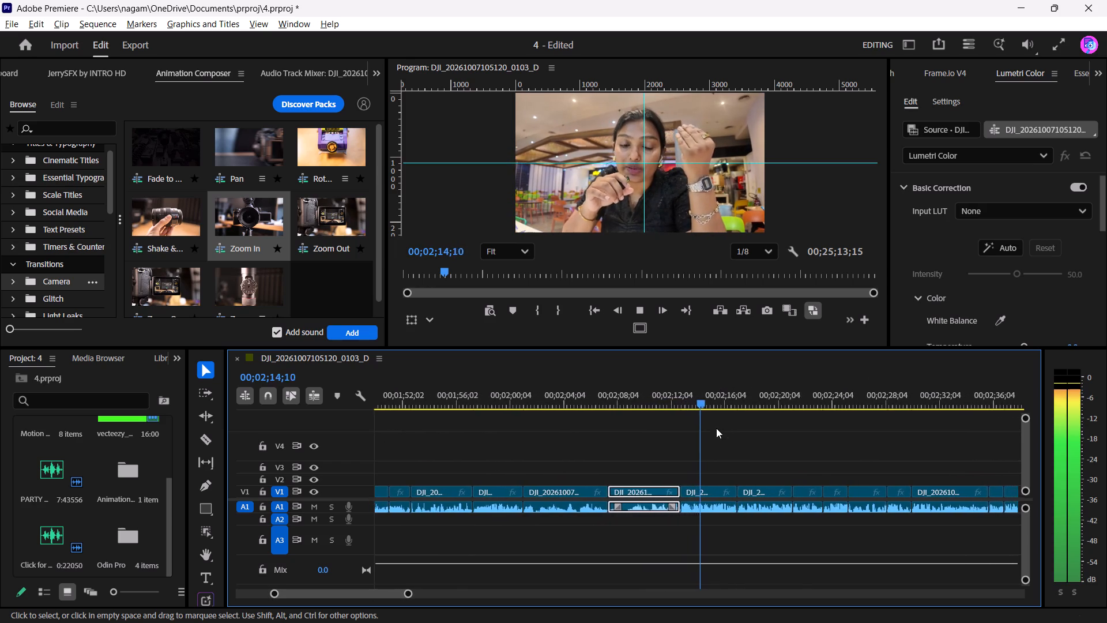
{"action": "left_click_drag", "start_coordinate": [701, 428], "coordinate": [317, 449]}
{"action": "key", "text": "space"}
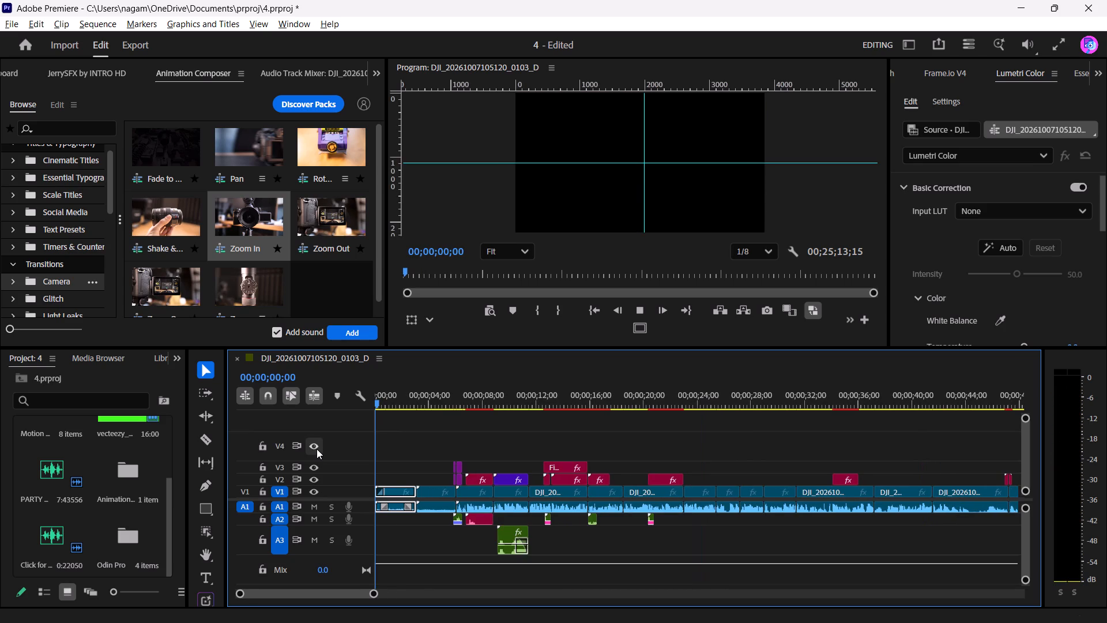
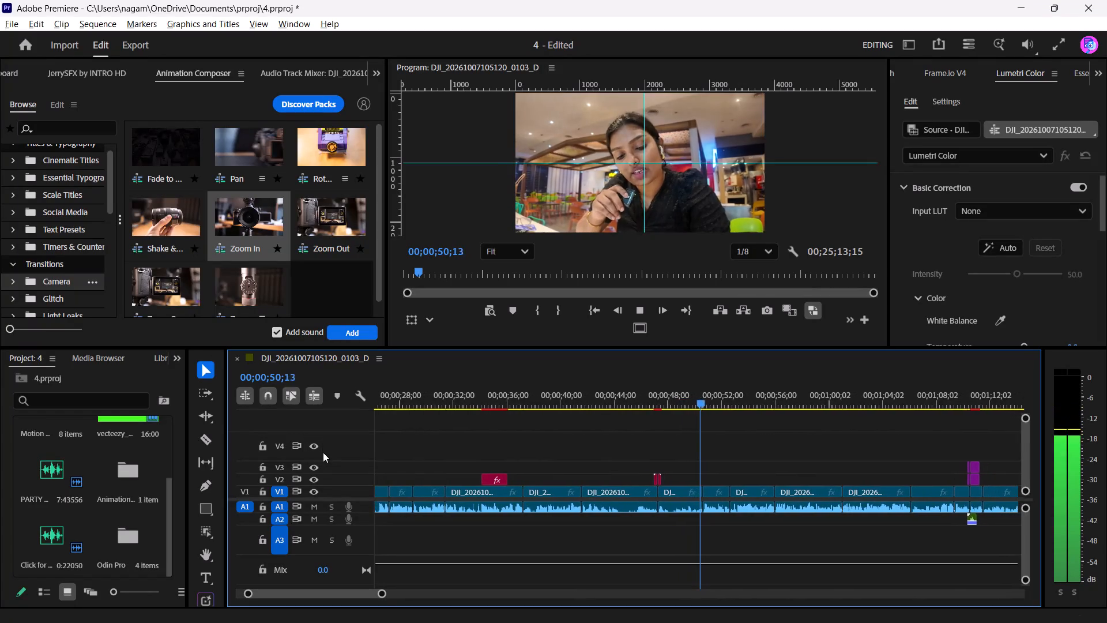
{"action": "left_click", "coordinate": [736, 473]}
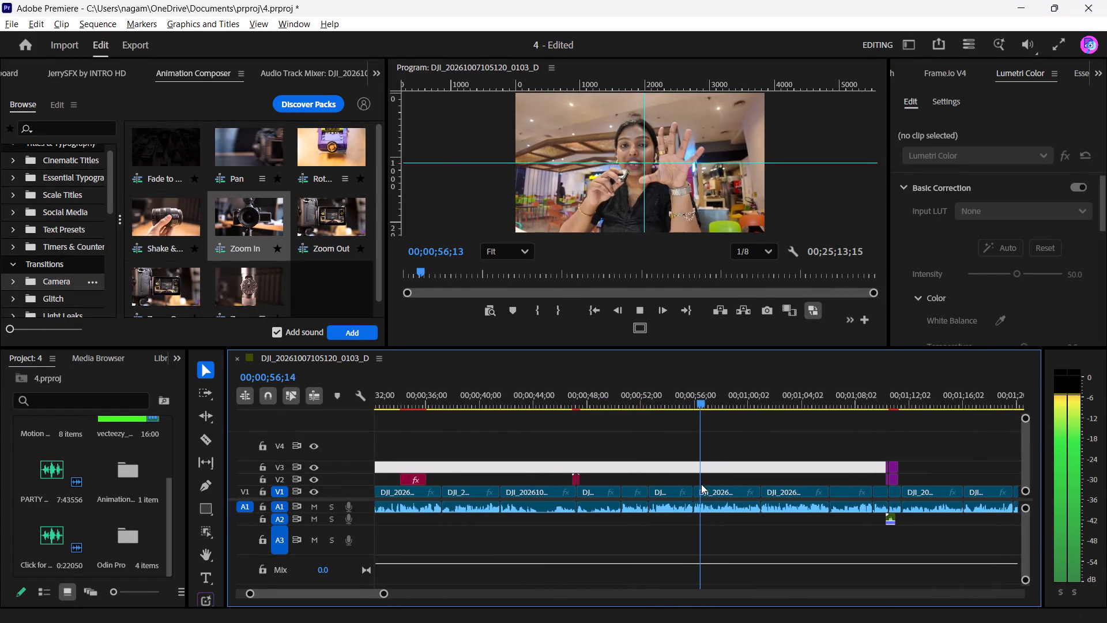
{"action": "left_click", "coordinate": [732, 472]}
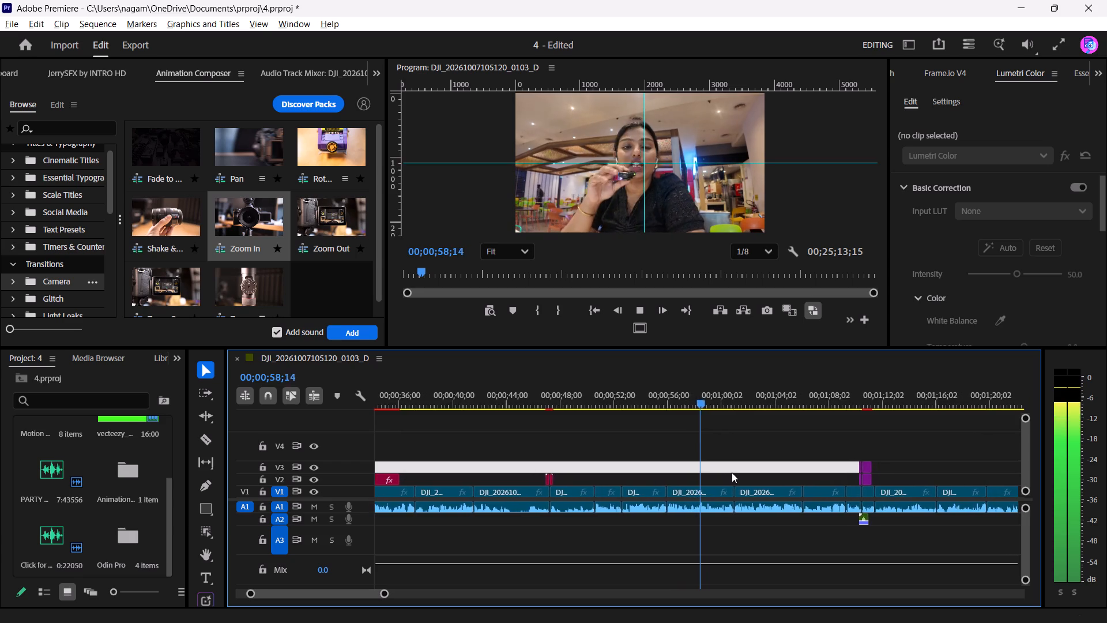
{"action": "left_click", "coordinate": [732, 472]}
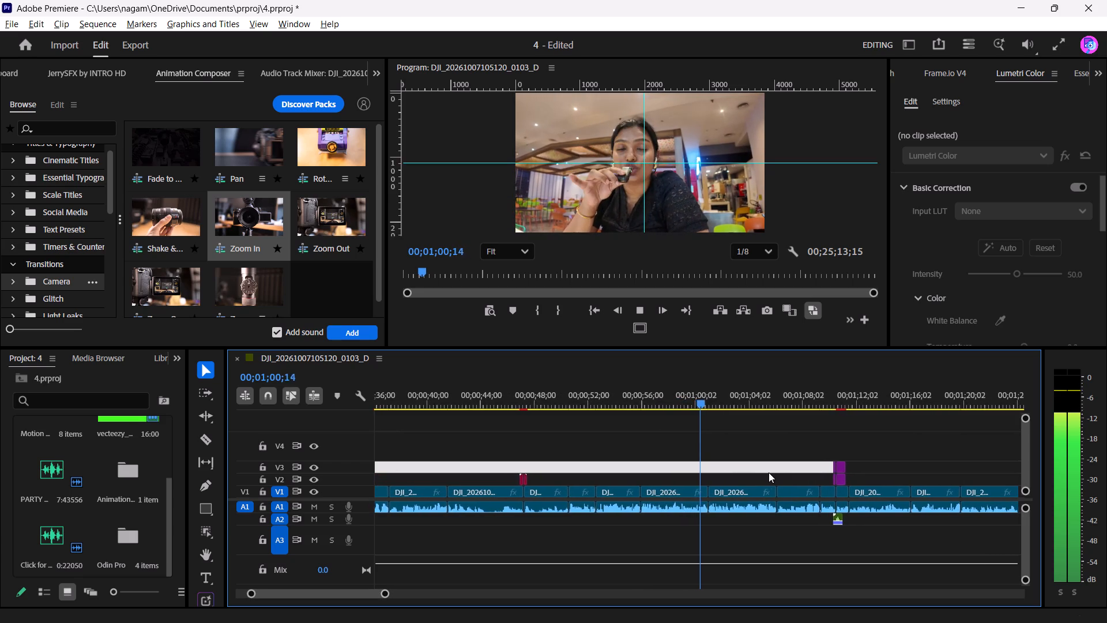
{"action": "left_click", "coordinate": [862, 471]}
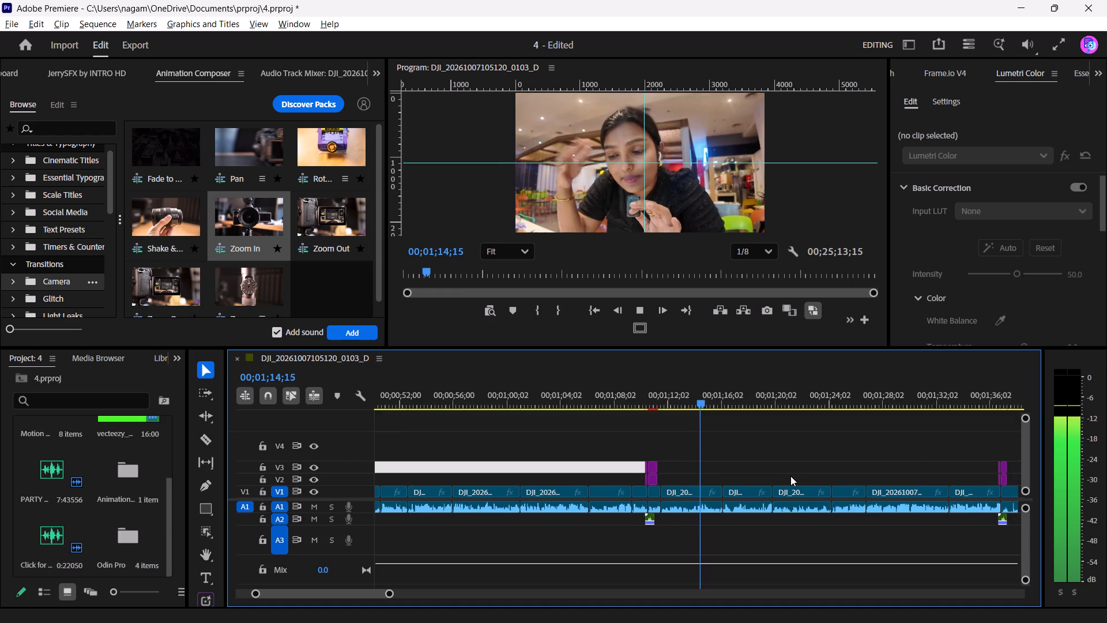
Add the Rotate preset from the Camera transitions, with sound, at the 00;01;16;04 cut.
{"action": "key", "text": "space"}
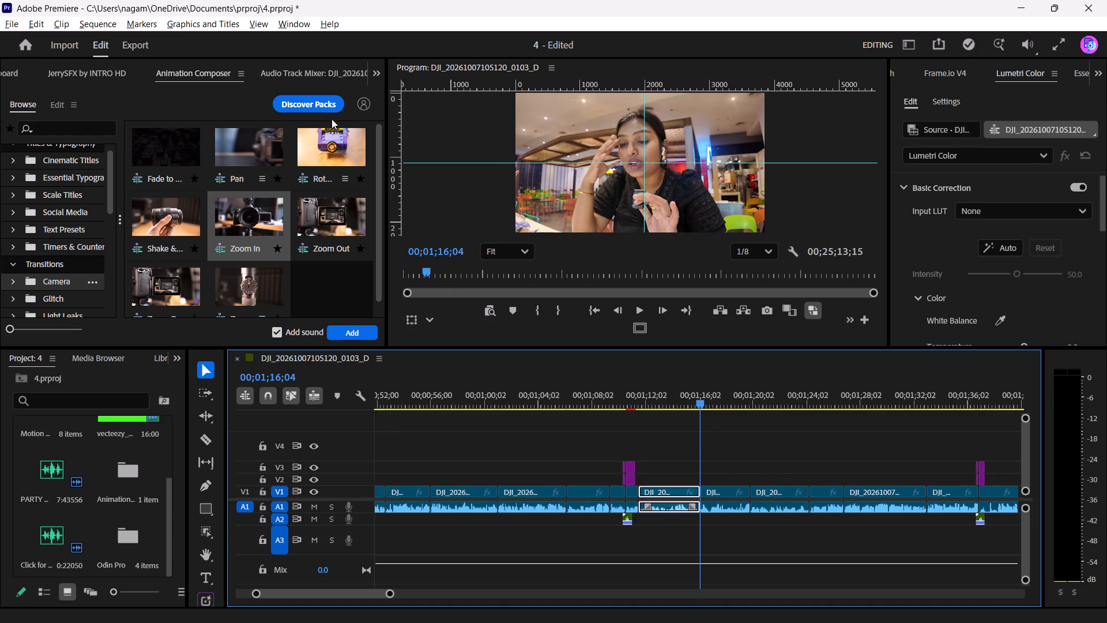
{"action": "left_click_drag", "start_coordinate": [334, 138], "coordinate": [594, 374]}
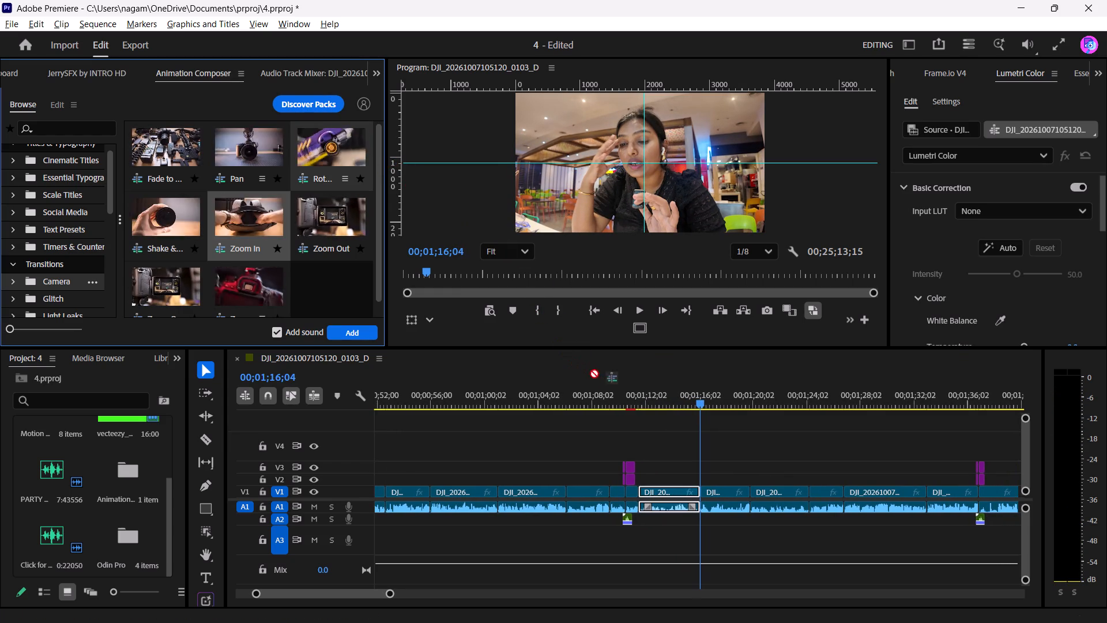
{"action": "left_click_drag", "start_coordinate": [594, 374], "coordinate": [704, 481]}
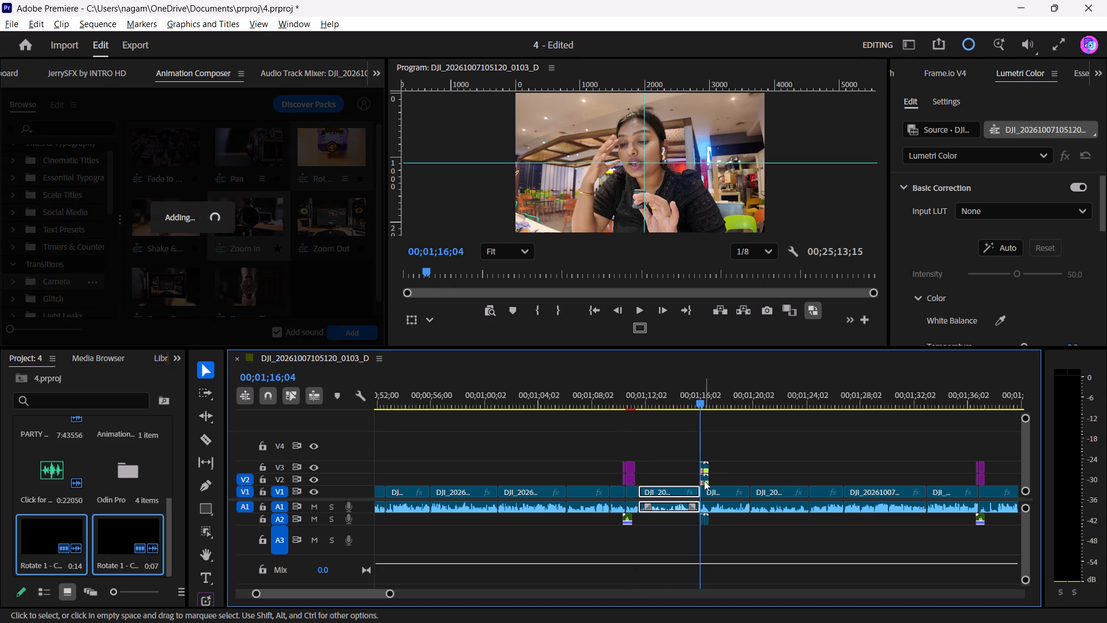
Play back the section around the new Rotate transition and on past 00;01;45;03 to review the following clips.
{"action": "key", "text": "space"}
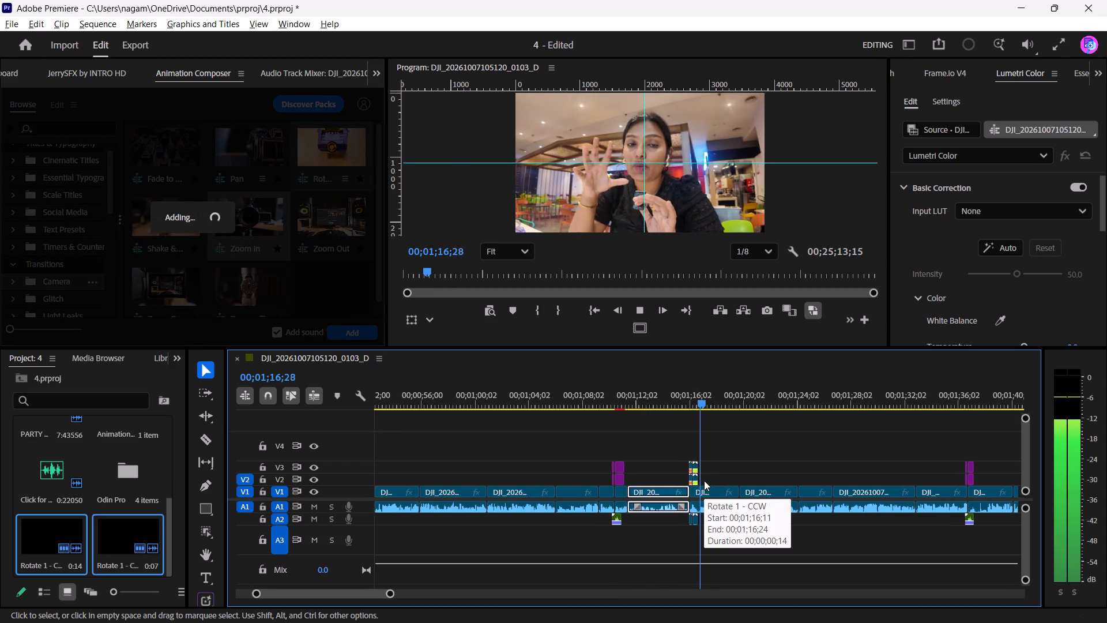
{"action": "left_click_drag", "start_coordinate": [702, 480], "coordinate": [684, 481]}
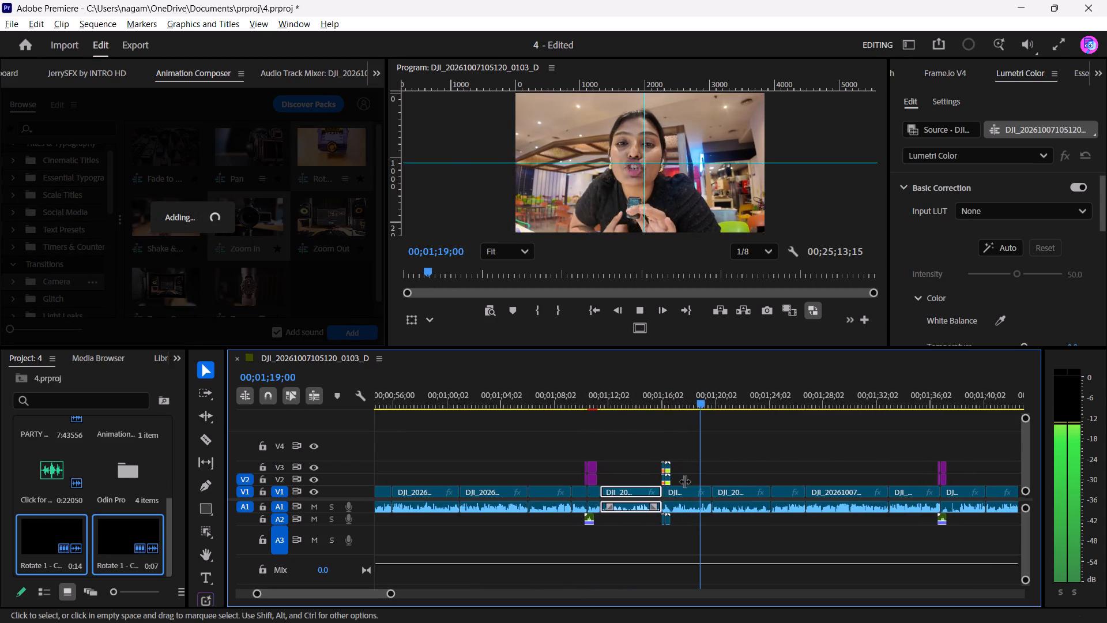
{"action": "left_click_drag", "start_coordinate": [684, 481], "coordinate": [642, 482]}
{"action": "key", "text": "space"}
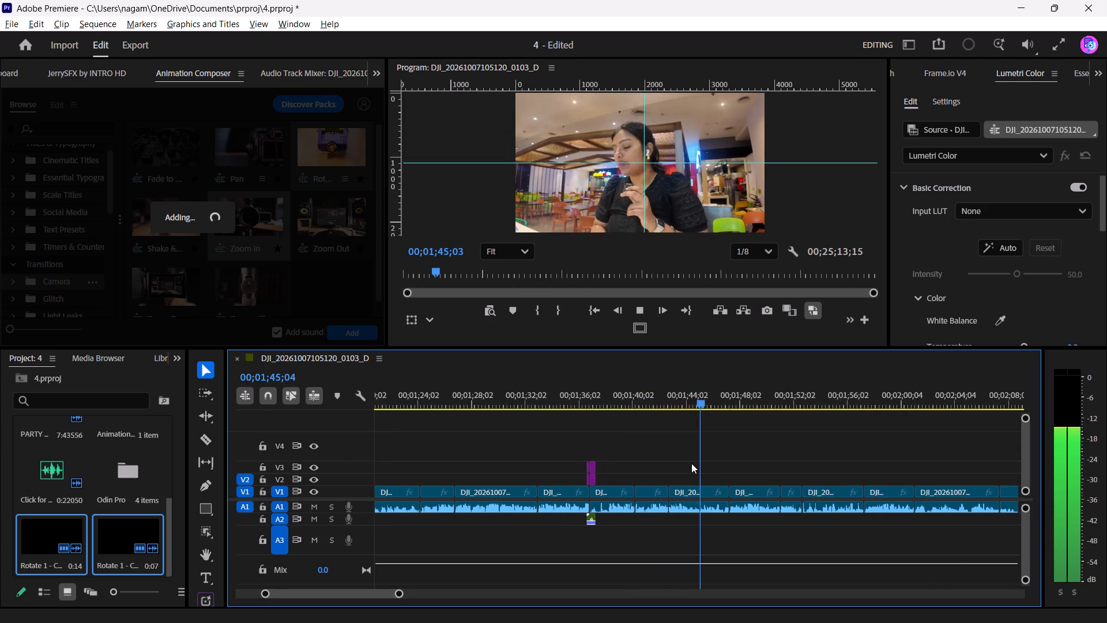
Add the Zoom In preset from the Camera transitions, with sound, at the cut by 00;01;47;05.
{"action": "key", "text": "space"}
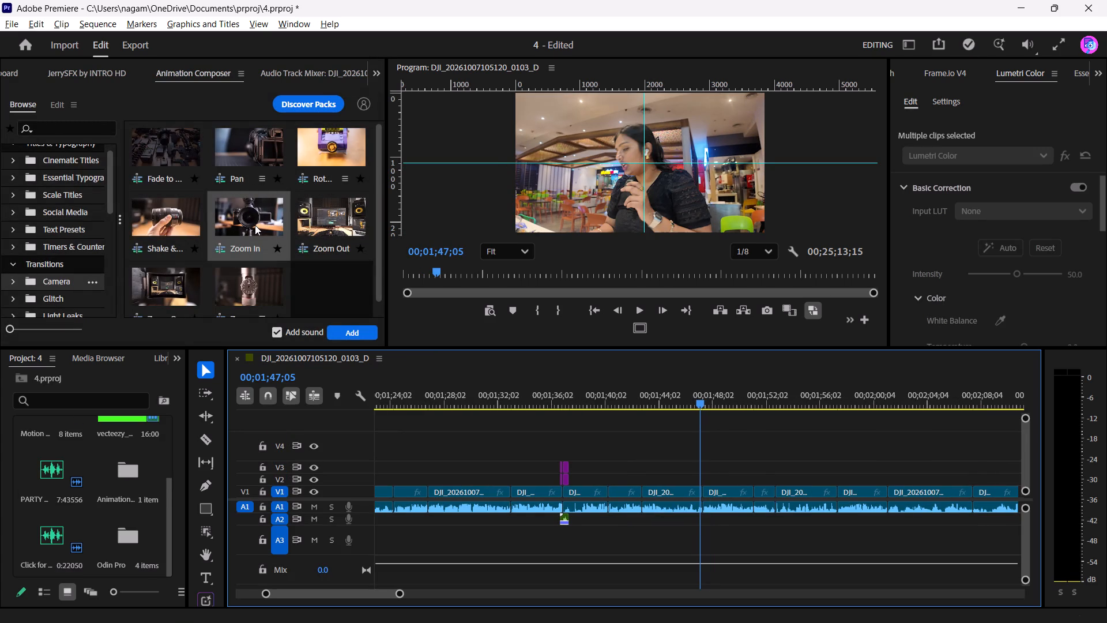
{"action": "double_click", "coordinate": [255, 225]}
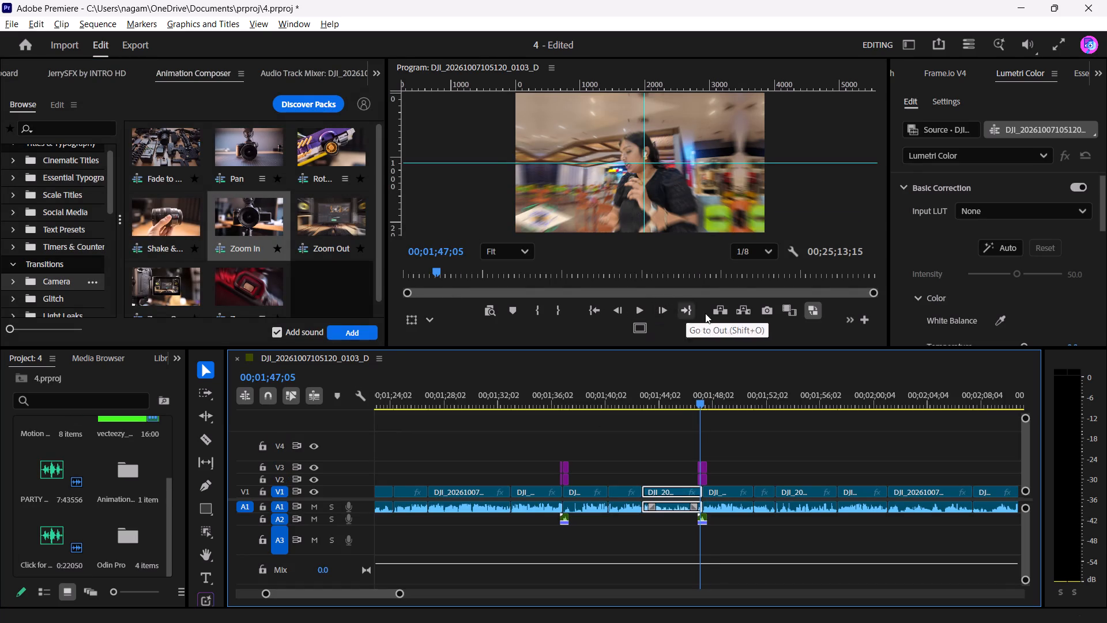
Play from just before the new Zoom In transition through to 00;02;08;01 to review it and the following clips.
{"action": "left_click_drag", "start_coordinate": [701, 452], "coordinate": [674, 451]}
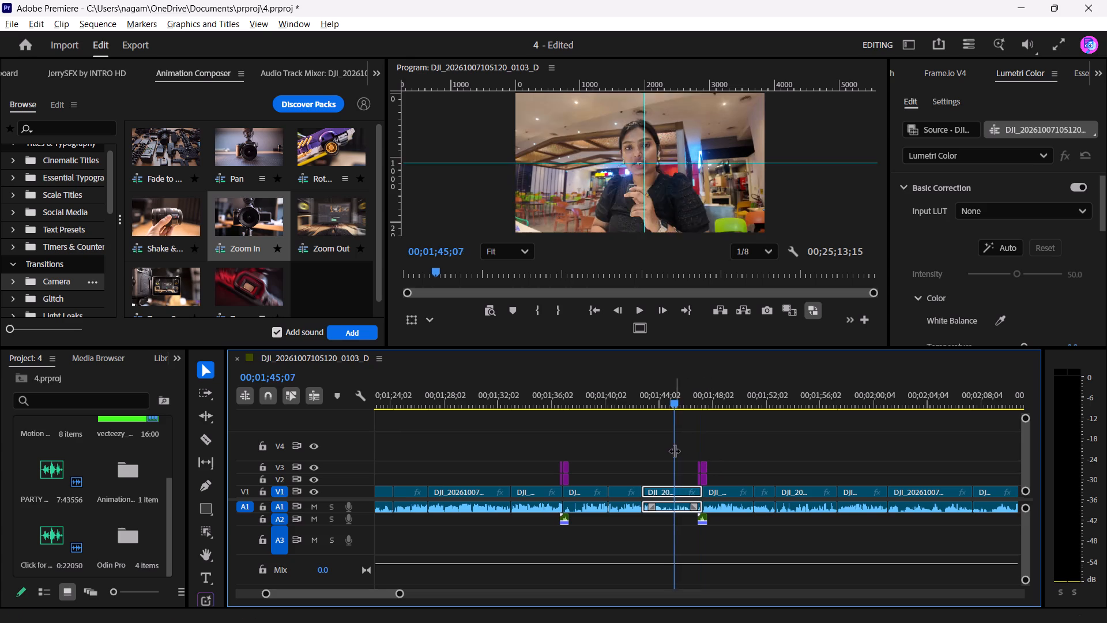
{"action": "left_click_drag", "start_coordinate": [674, 451], "coordinate": [653, 452]}
{"action": "left_click", "coordinate": [642, 311]}
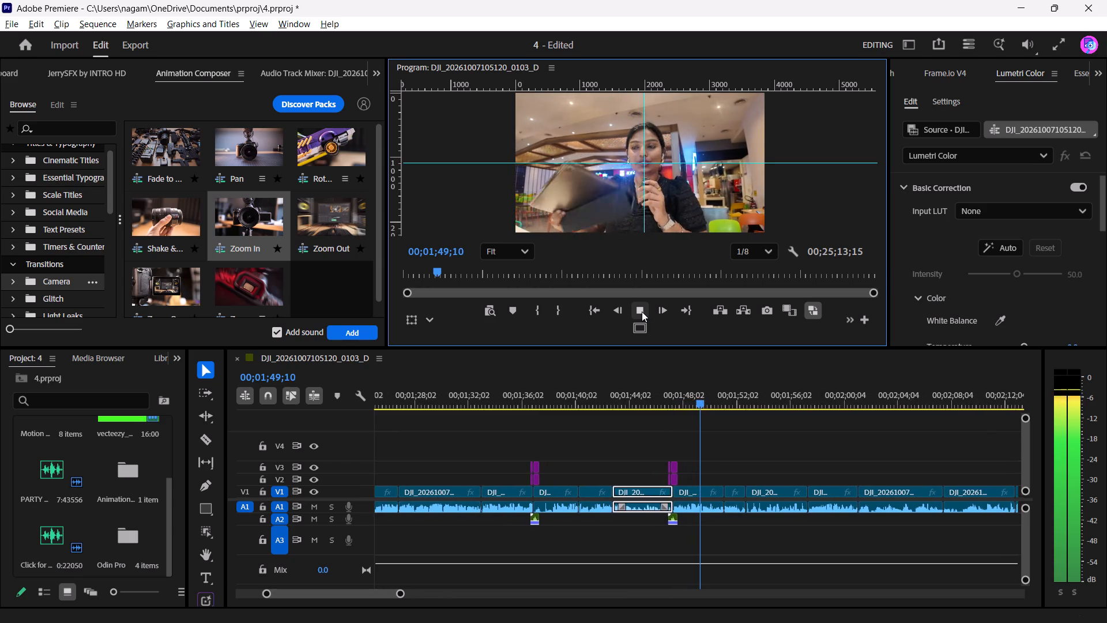
{"action": "key", "text": "space"}
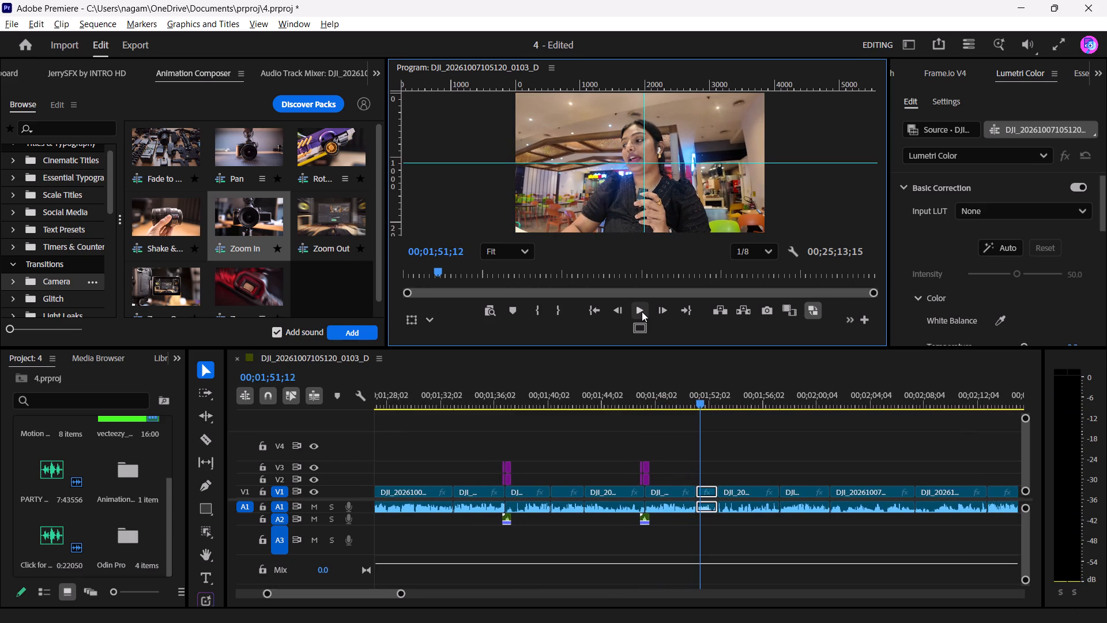
{"action": "key", "text": "space"}
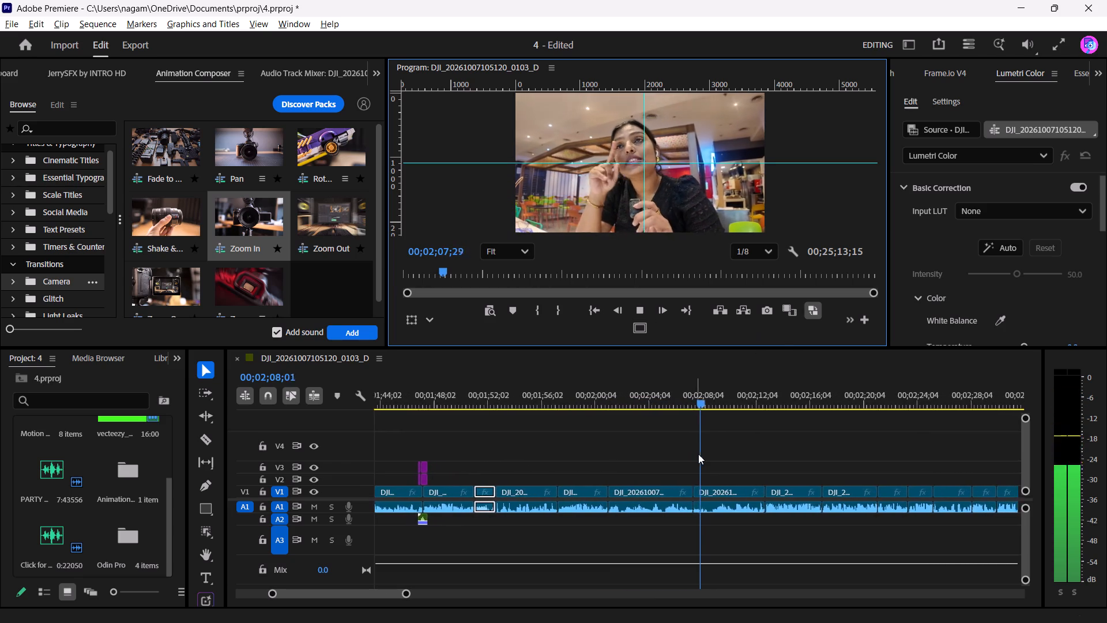
Replay from the 00;01;57;11 cut to find the next transition point, and add the Pan preset, with sound, at the 00;02;01;06 cut.
{"action": "left_click_drag", "start_coordinate": [701, 454], "coordinate": [585, 457]}
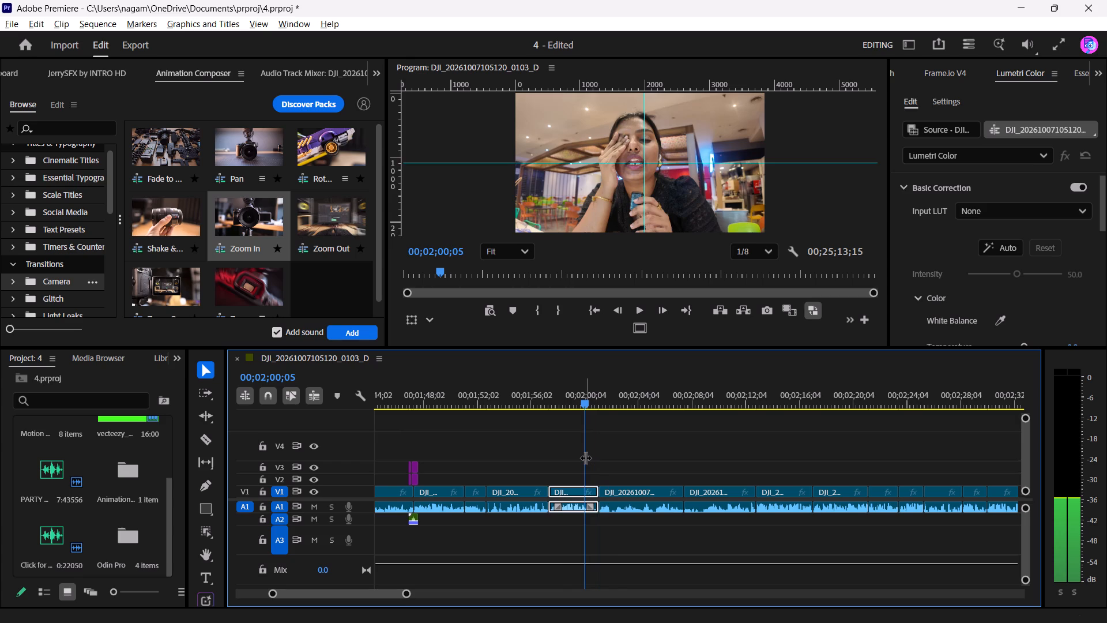
{"action": "left_click_drag", "start_coordinate": [585, 457], "coordinate": [556, 452]}
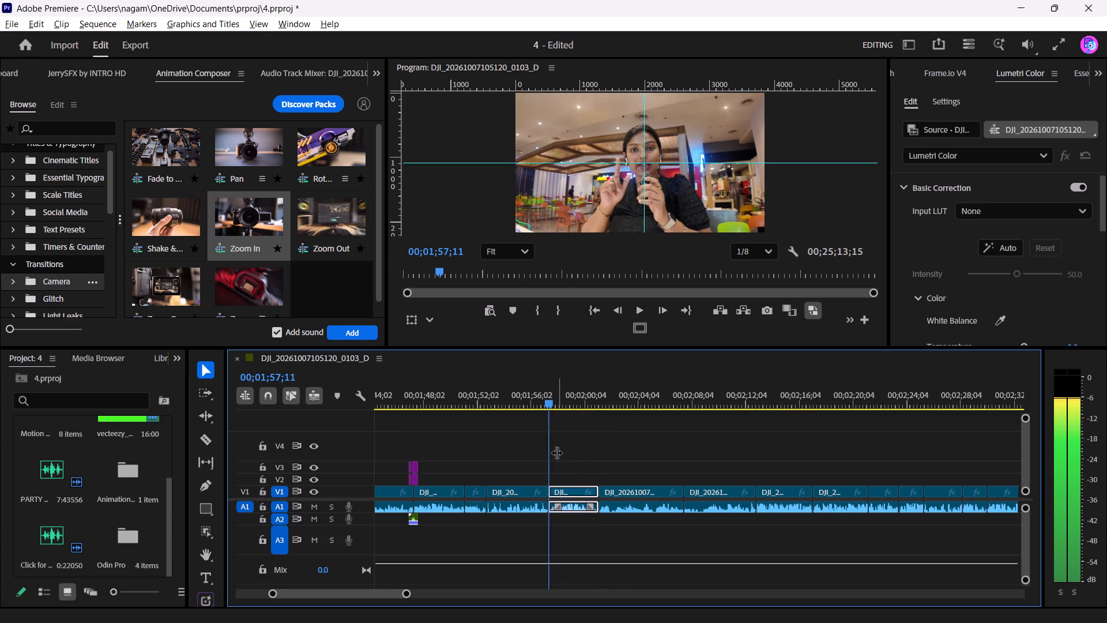
{"action": "left_click_drag", "start_coordinate": [556, 452], "coordinate": [549, 449]}
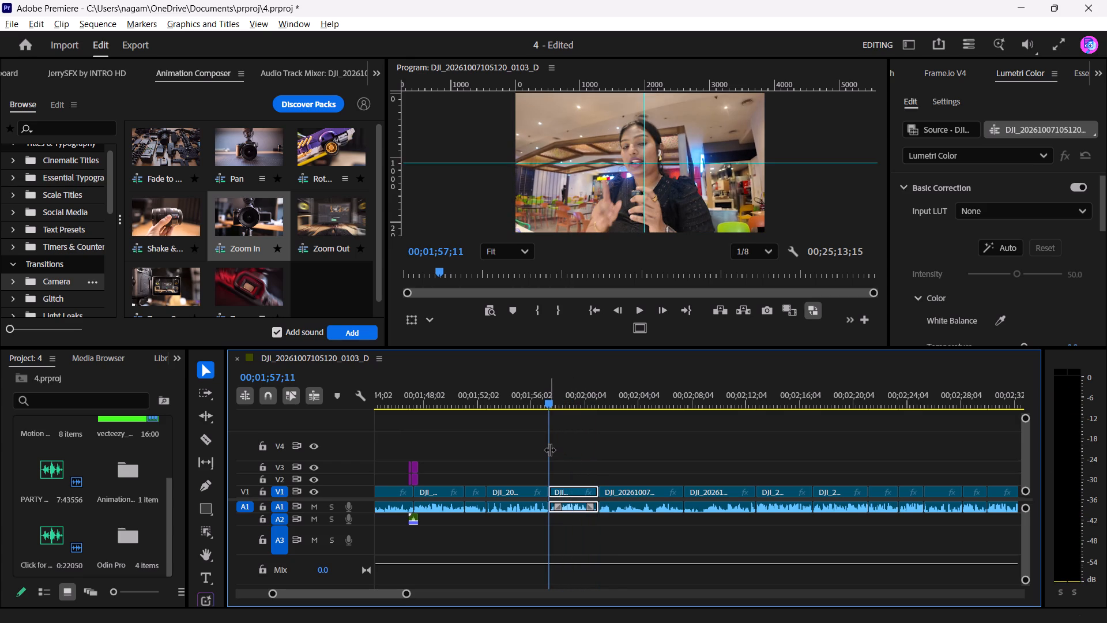
{"action": "key", "text": "space"}
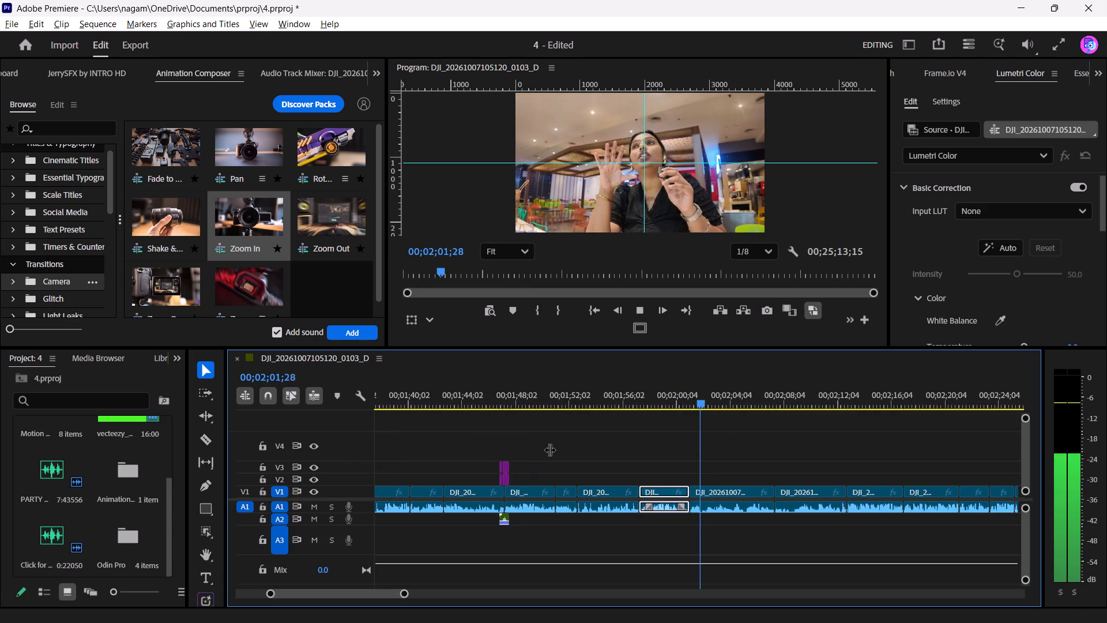
{"action": "key", "text": "space"}
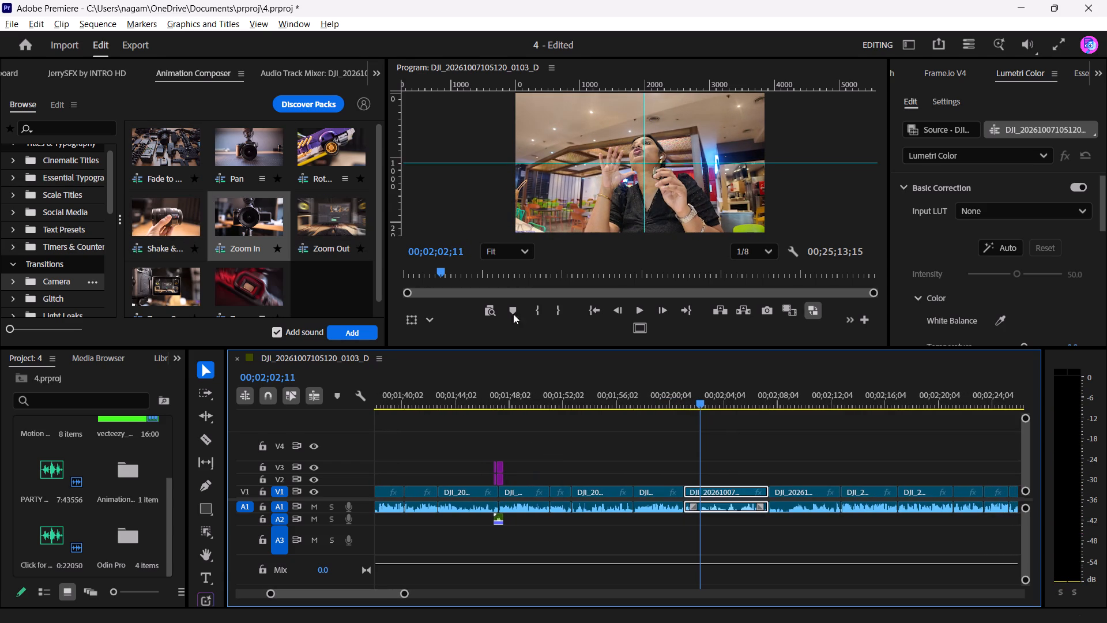
{"action": "left_click_drag", "start_coordinate": [703, 427], "coordinate": [691, 429]}
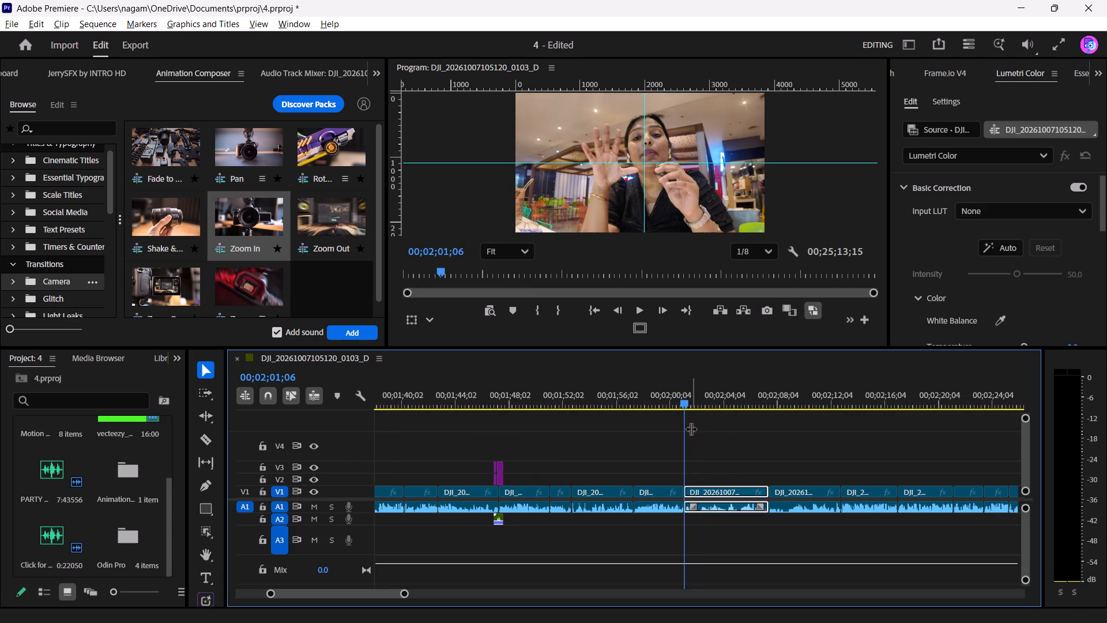
{"action": "left_click_drag", "start_coordinate": [691, 429], "coordinate": [688, 429]}
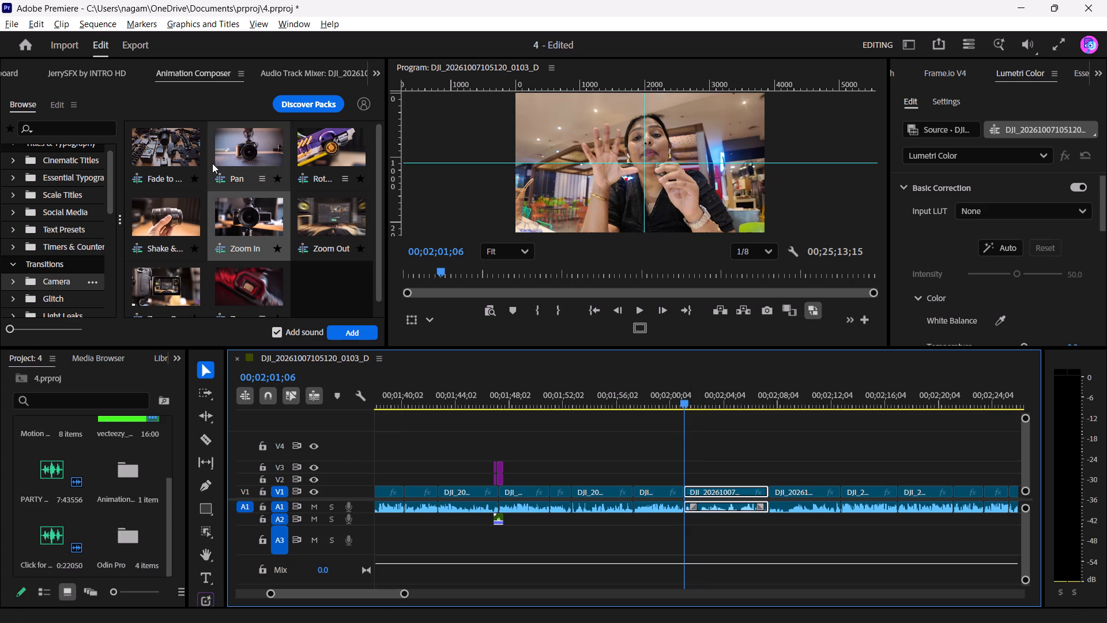
{"action": "double_click", "coordinate": [237, 158]}
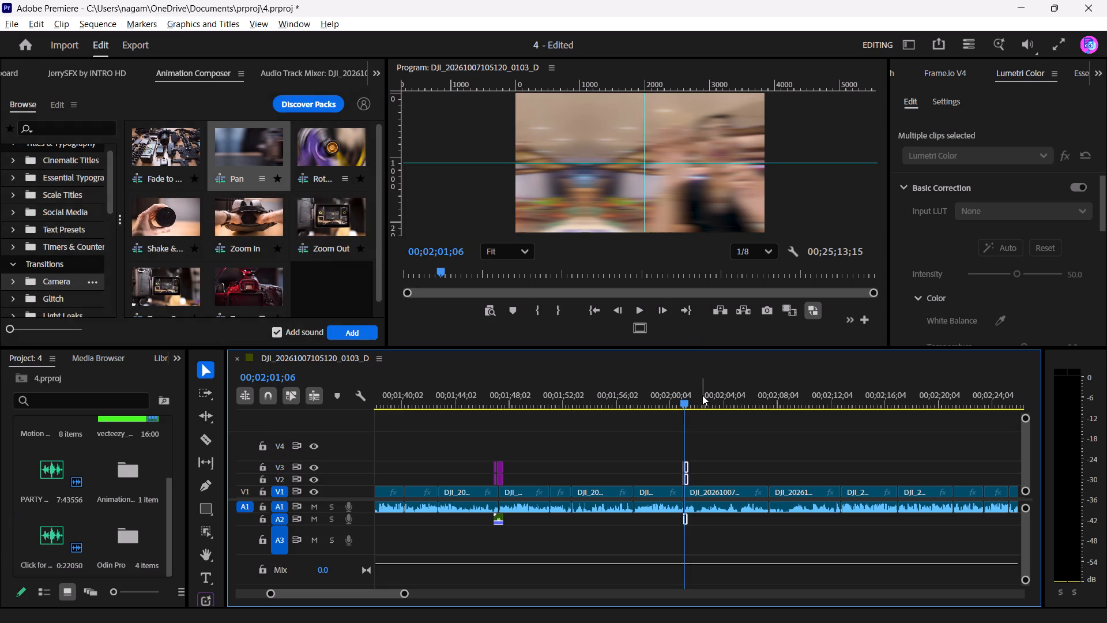
Play through the new Pan transition, replaying it from the preceding clip, and continue to 00;02;29;11.
{"action": "left_click", "coordinate": [637, 307]}
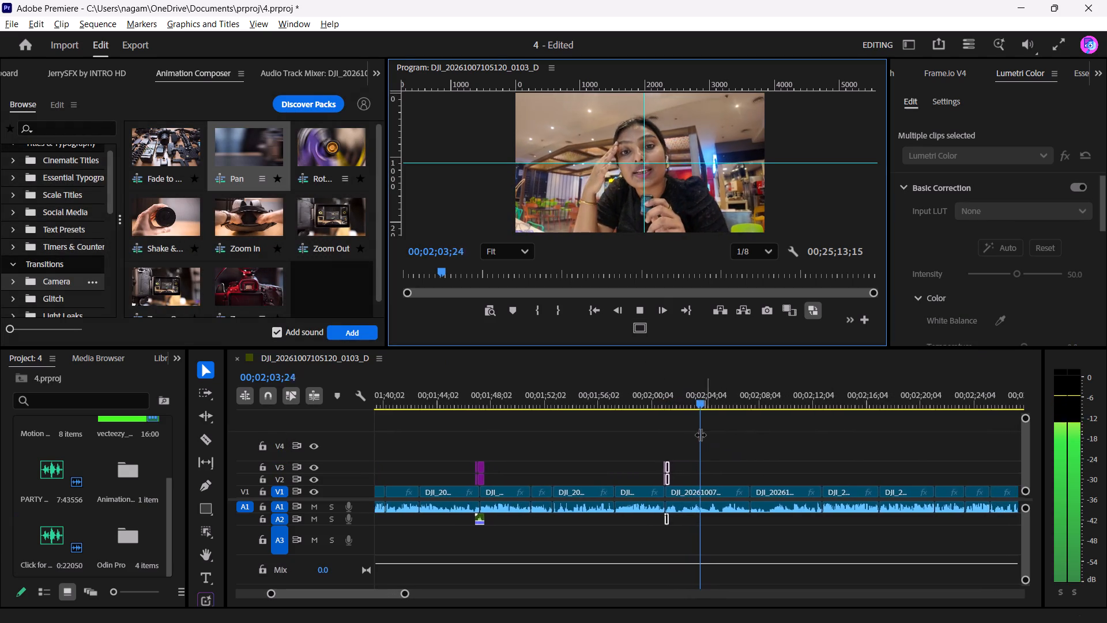
{"action": "left_click_drag", "start_coordinate": [700, 434], "coordinate": [608, 456]}
{"action": "left_click", "coordinate": [638, 313]}
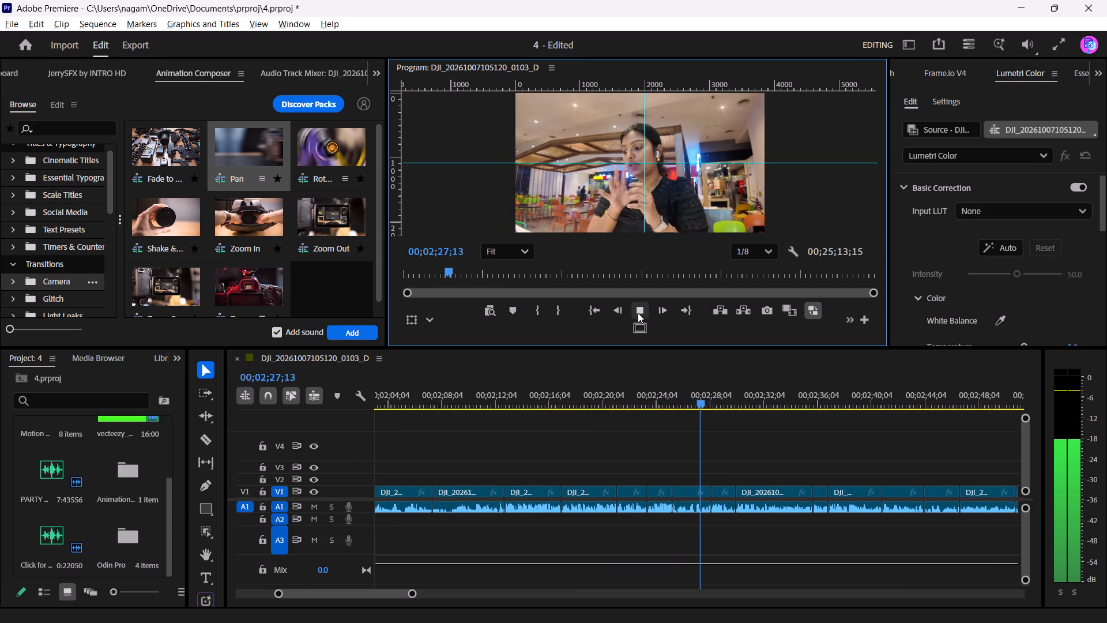
{"action": "double_click", "coordinate": [706, 434]}
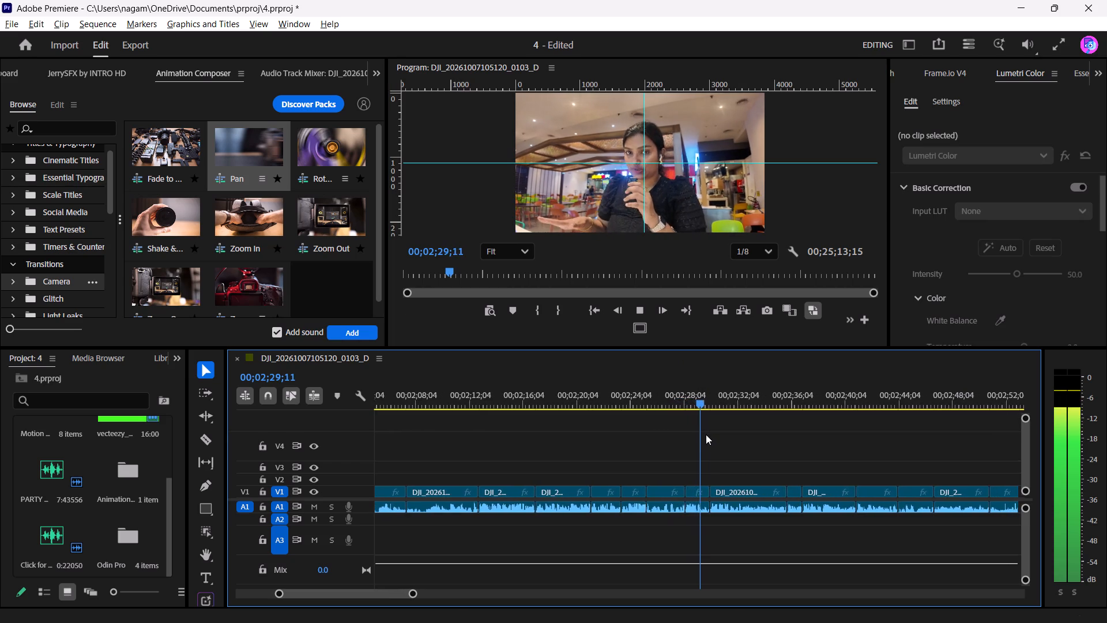
Replay from the 00;02;12;27 cut, speeding up playback partway, and stop just past 00;02;37;11.
{"action": "left_click_drag", "start_coordinate": [701, 434], "coordinate": [465, 442]}
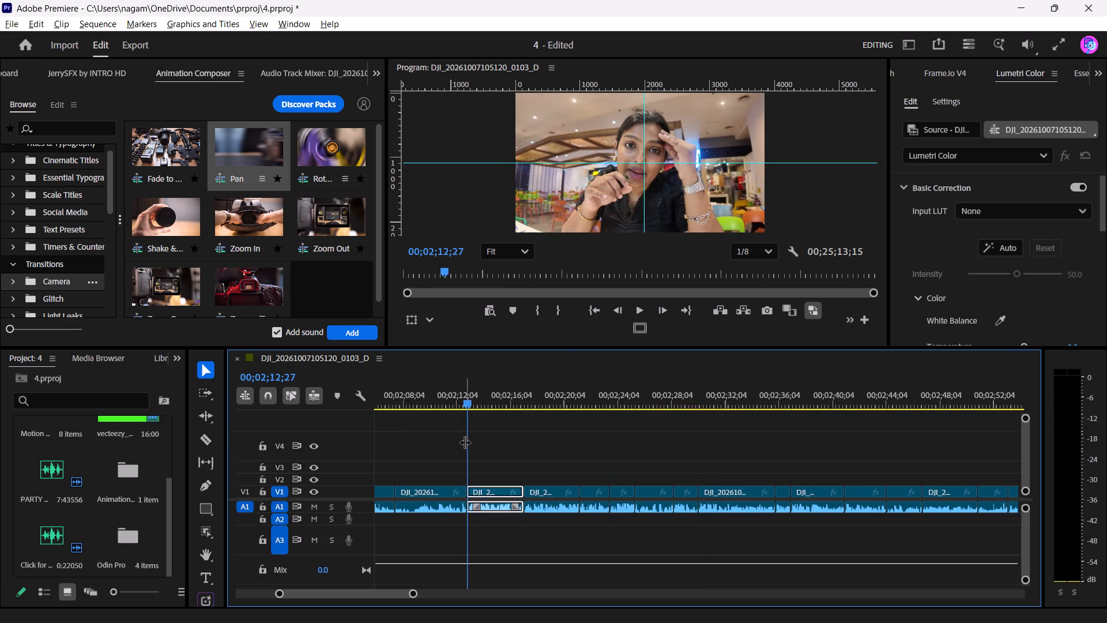
{"action": "left_click_drag", "start_coordinate": [465, 442], "coordinate": [465, 442]}
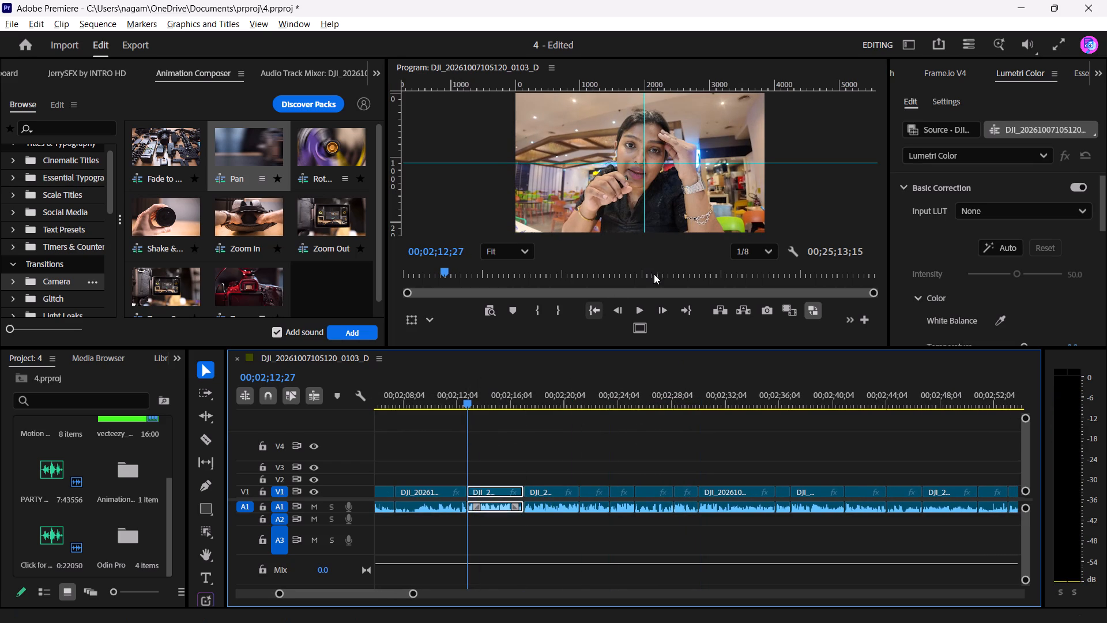
{"action": "key", "text": "space"}
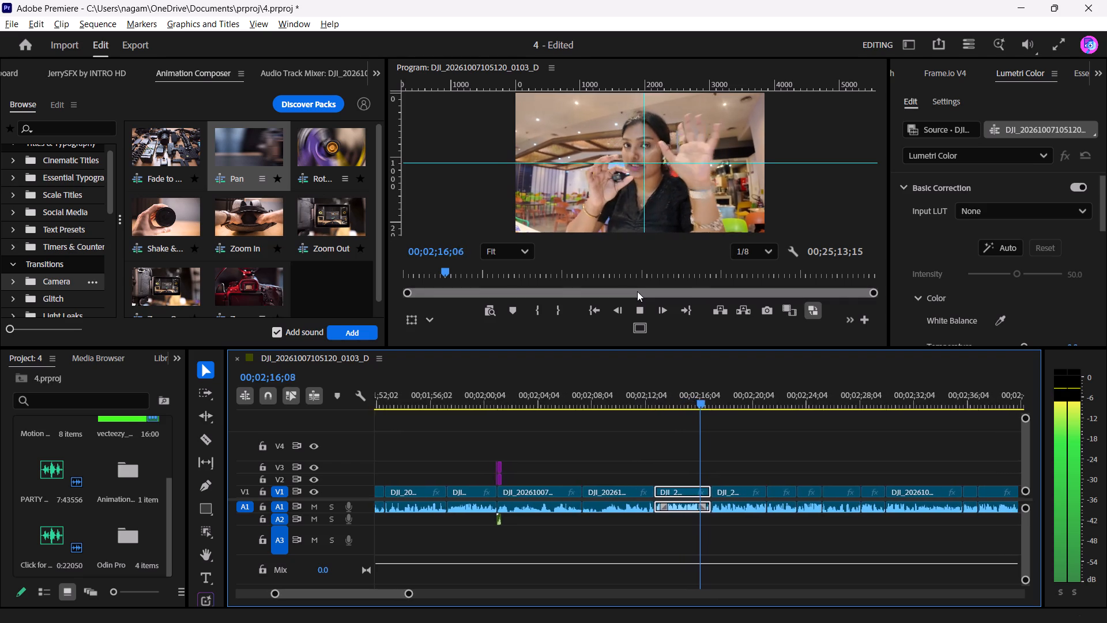
{"action": "left_click_drag", "start_coordinate": [696, 440], "coordinate": [707, 468]}
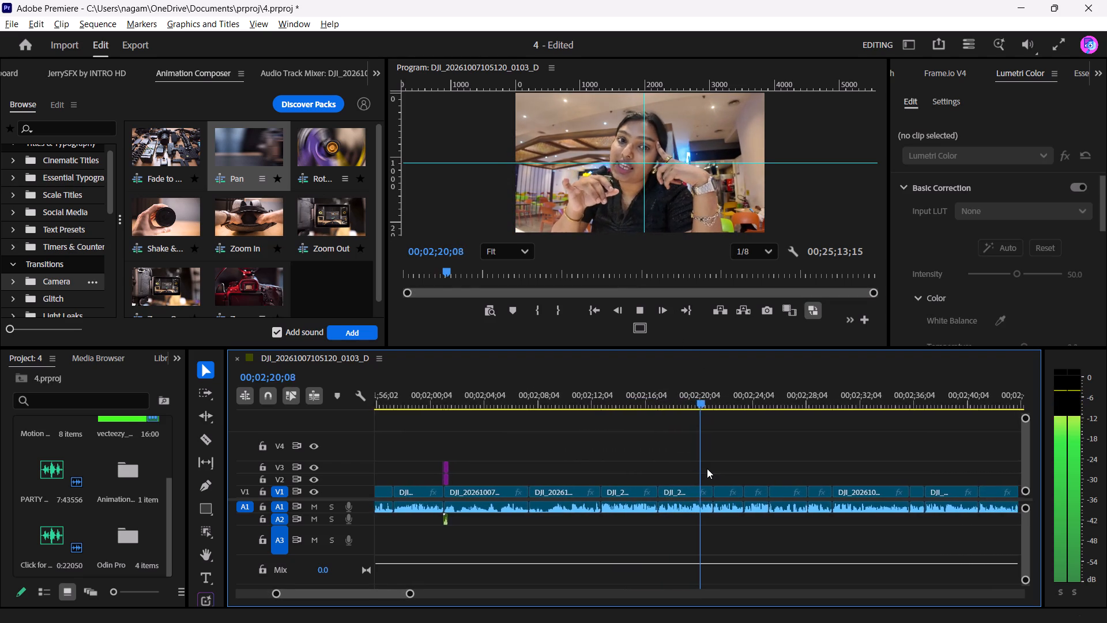
{"action": "key", "text": "l"}
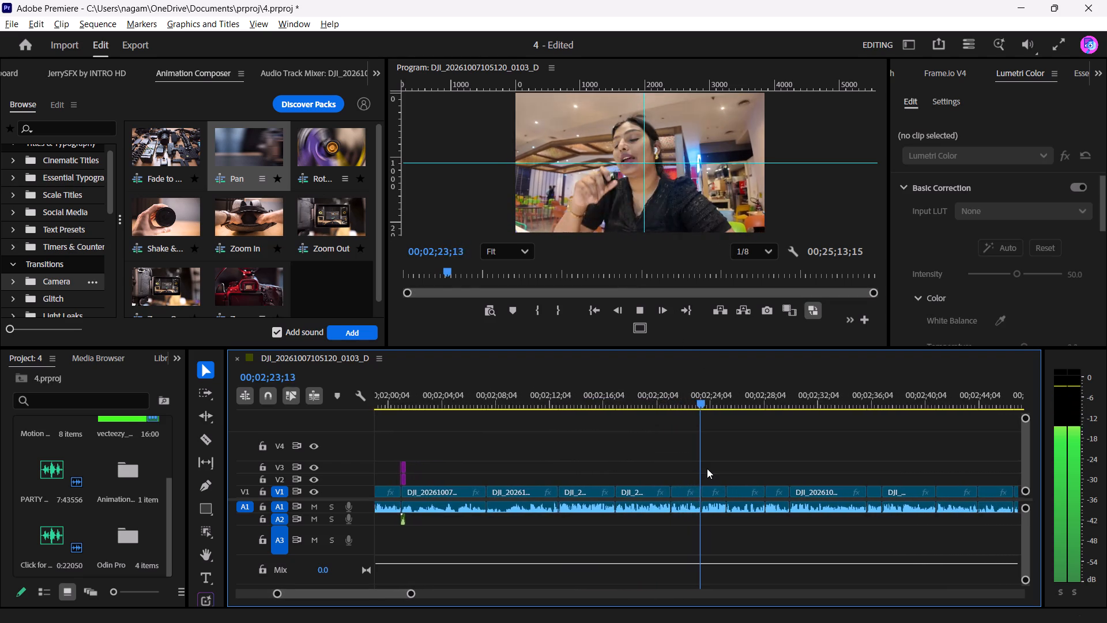
{"action": "key", "text": "l"}
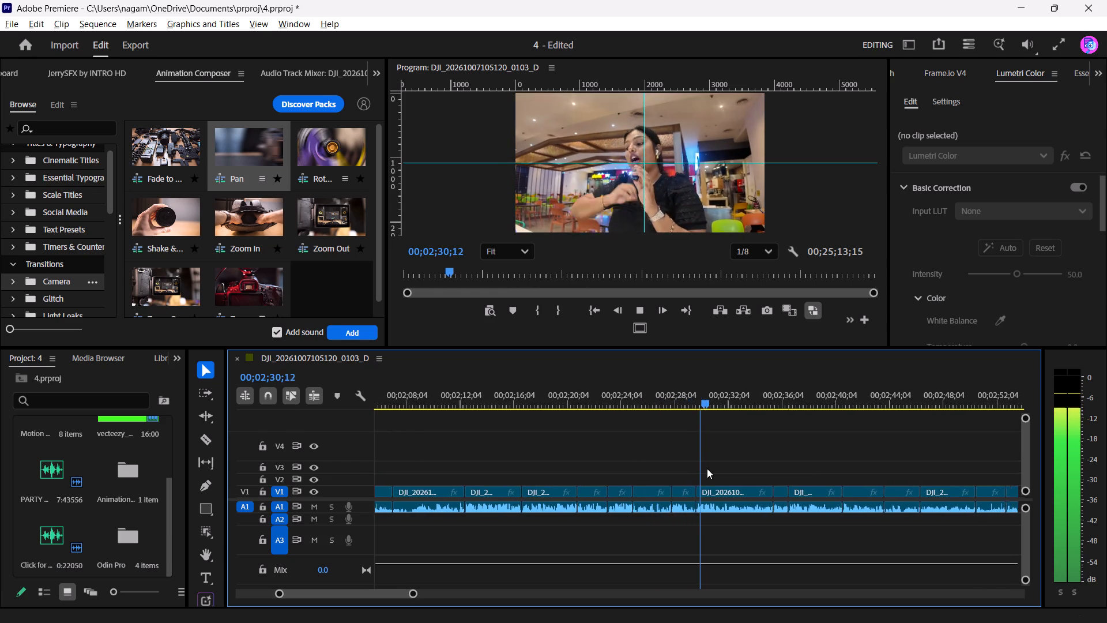
{"action": "key", "text": "space"}
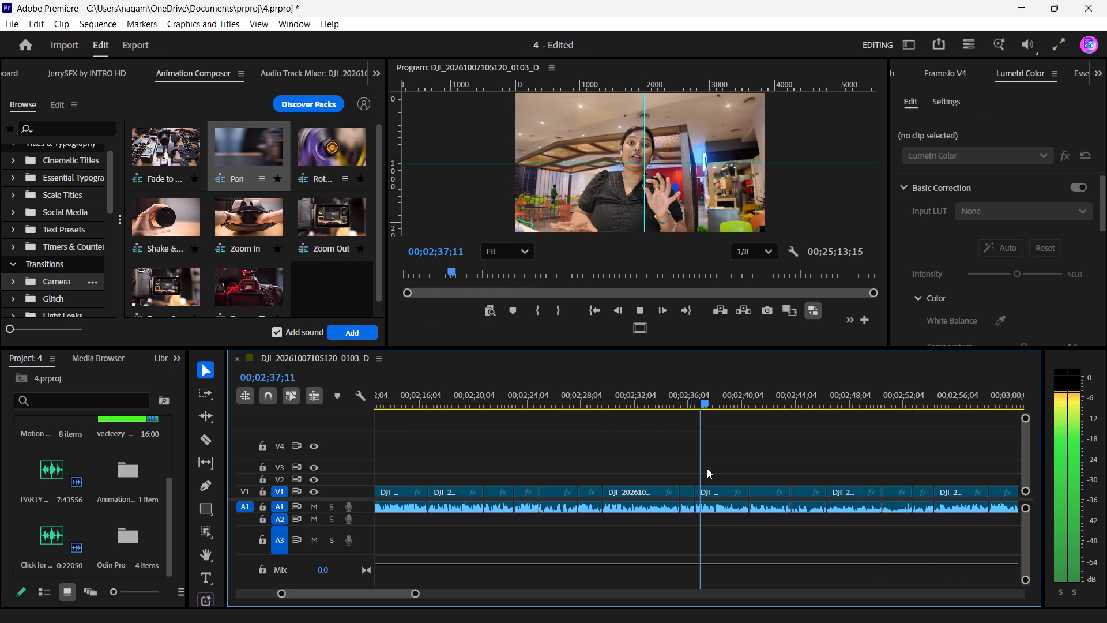
Jump ahead to the 00;03;29;19 cut and play through the following clips to 00;03;48;14.
{"action": "left_click", "coordinate": [471, 268]}
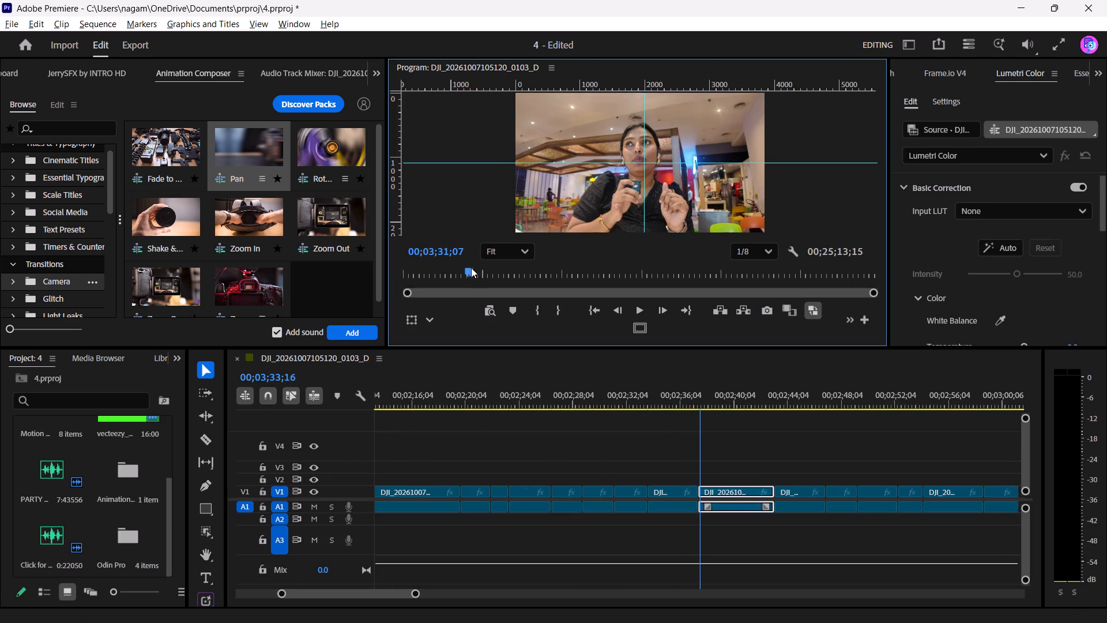
{"action": "left_click_drag", "start_coordinate": [669, 444], "coordinate": [646, 446]}
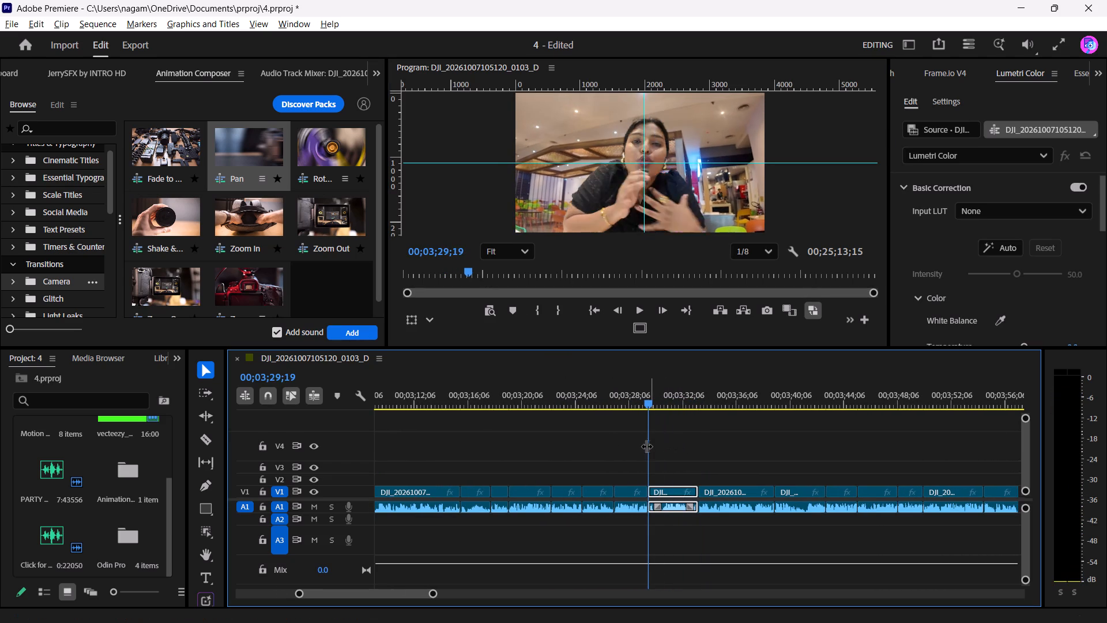
{"action": "left_click_drag", "start_coordinate": [646, 446], "coordinate": [643, 446]}
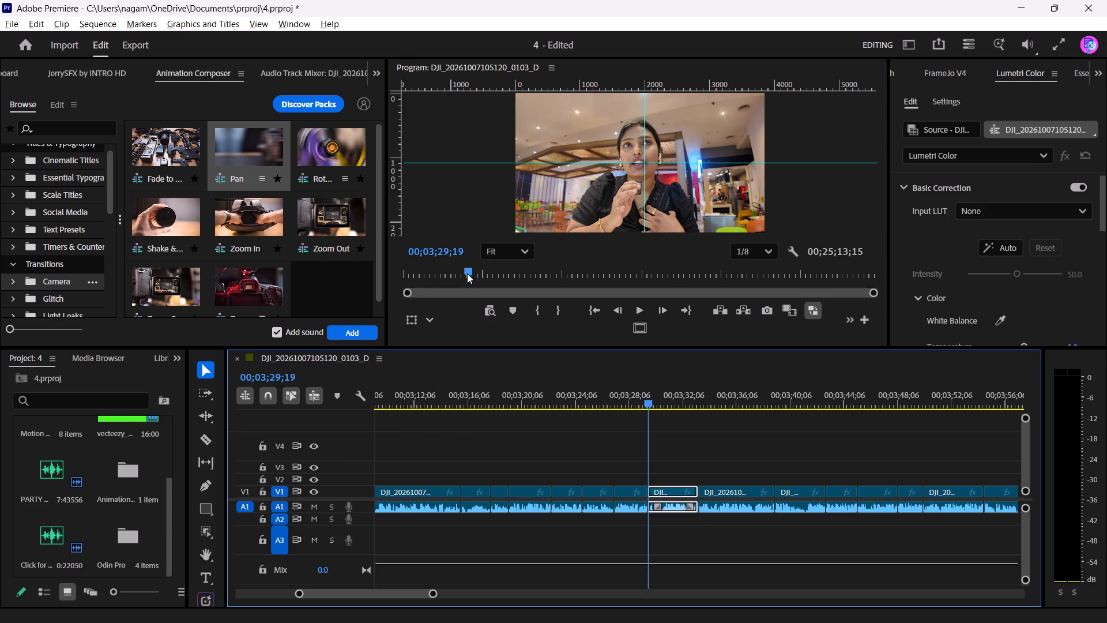
{"action": "key", "text": "space"}
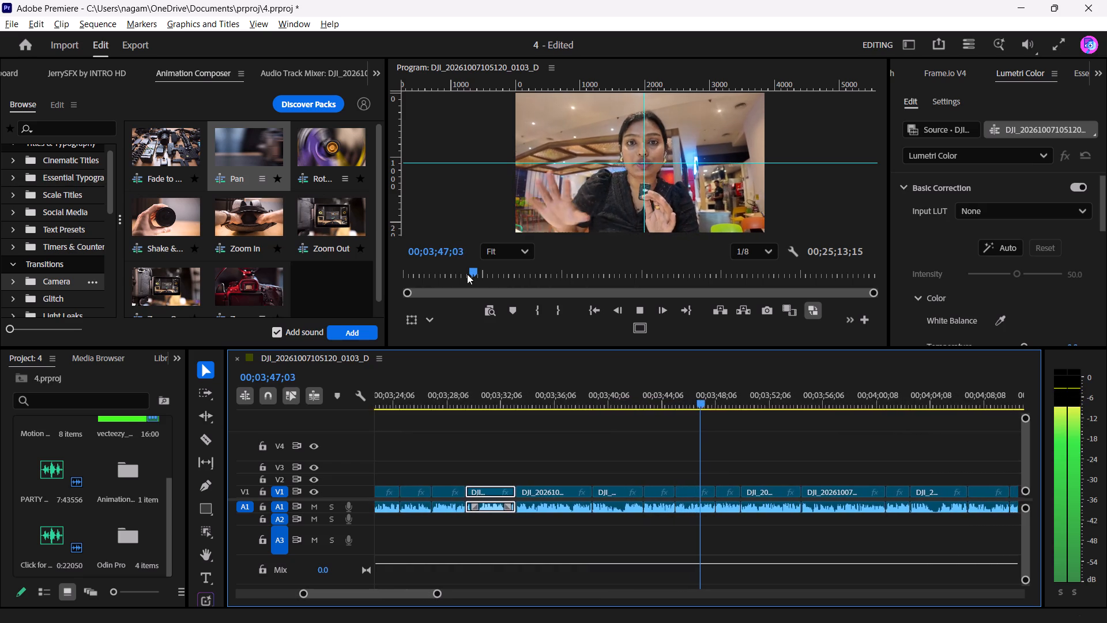
{"action": "key", "text": "space"}
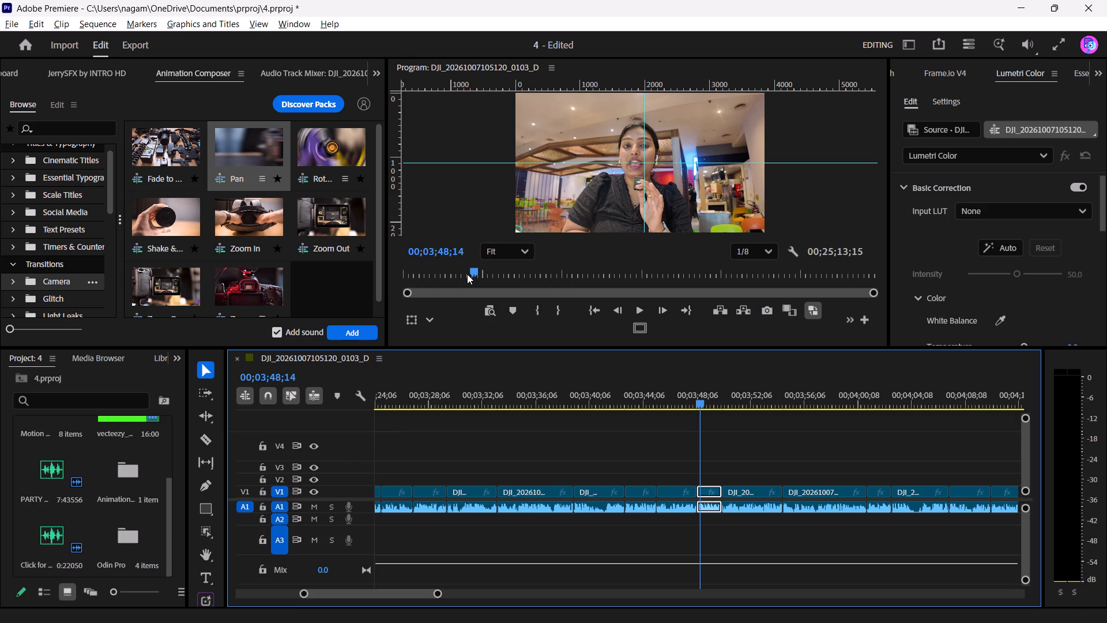
Replay the clips between 00;03;42;26 and 00;03;48;08, and add the last Camera transition preset, with sound, at the 00;03;42;26 cut.
{"action": "key", "text": "Up"}
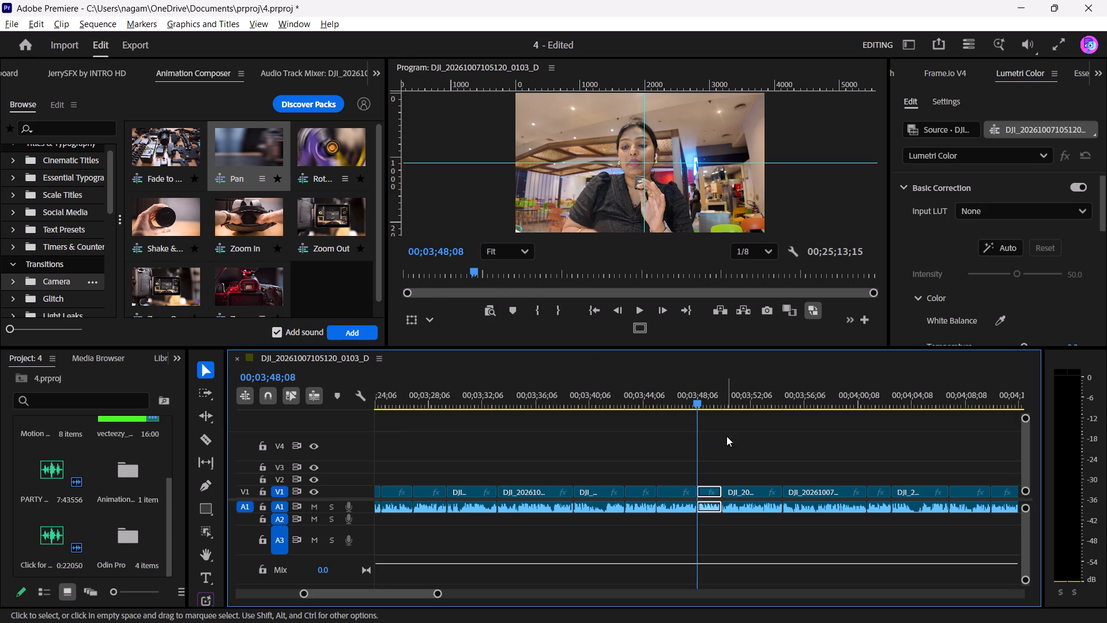
{"action": "key", "text": "Up"}
{"action": "key", "text": "Up"}
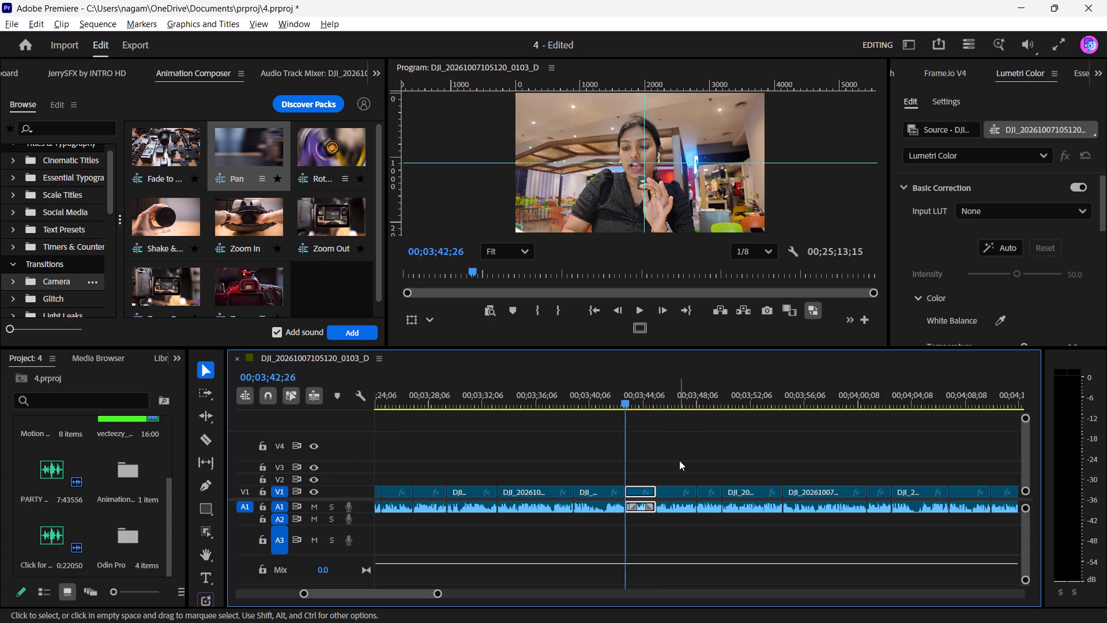
{"action": "key", "text": "space"}
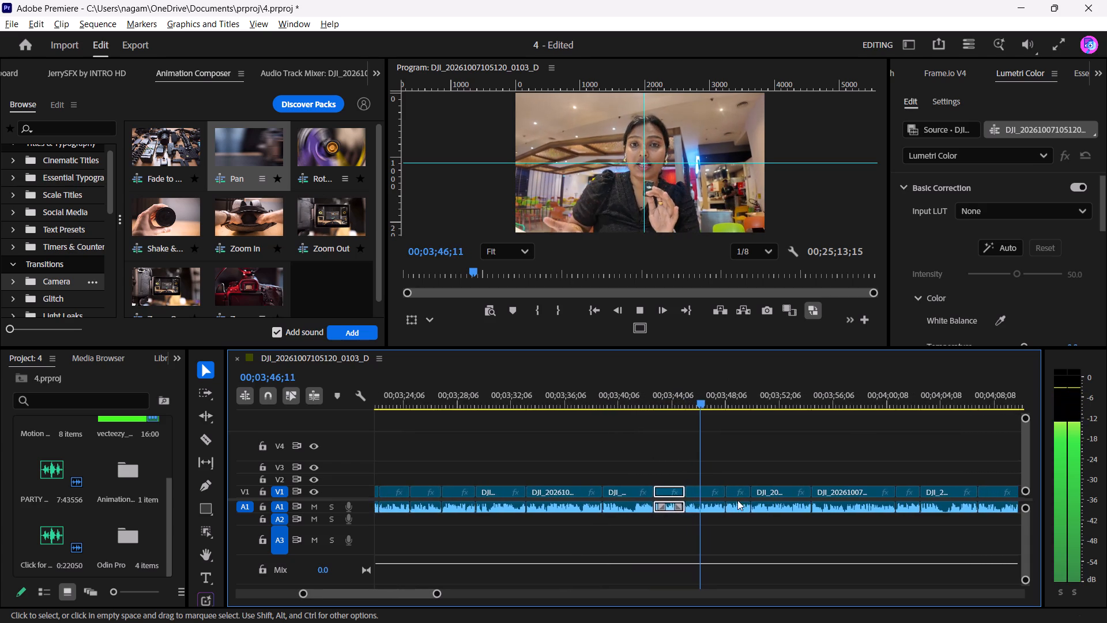
{"action": "key", "text": "space"}
{"action": "key", "text": "Up"}
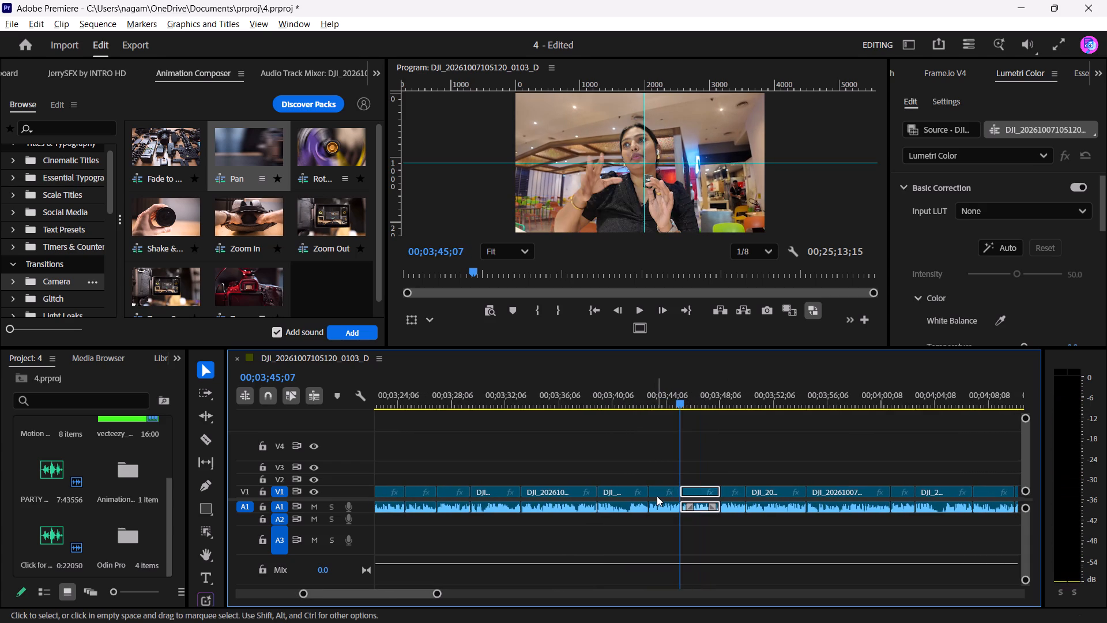
{"action": "left_click_drag", "start_coordinate": [682, 467], "coordinate": [638, 472]}
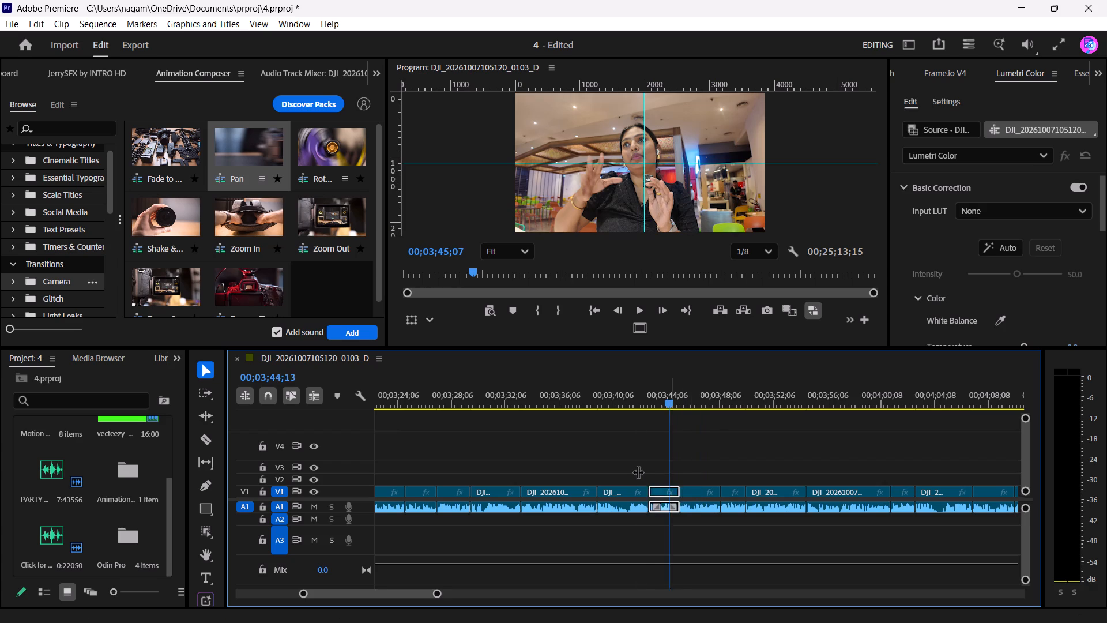
{"action": "left_click_drag", "start_coordinate": [638, 472], "coordinate": [636, 472]}
{"action": "key", "text": "Down"}
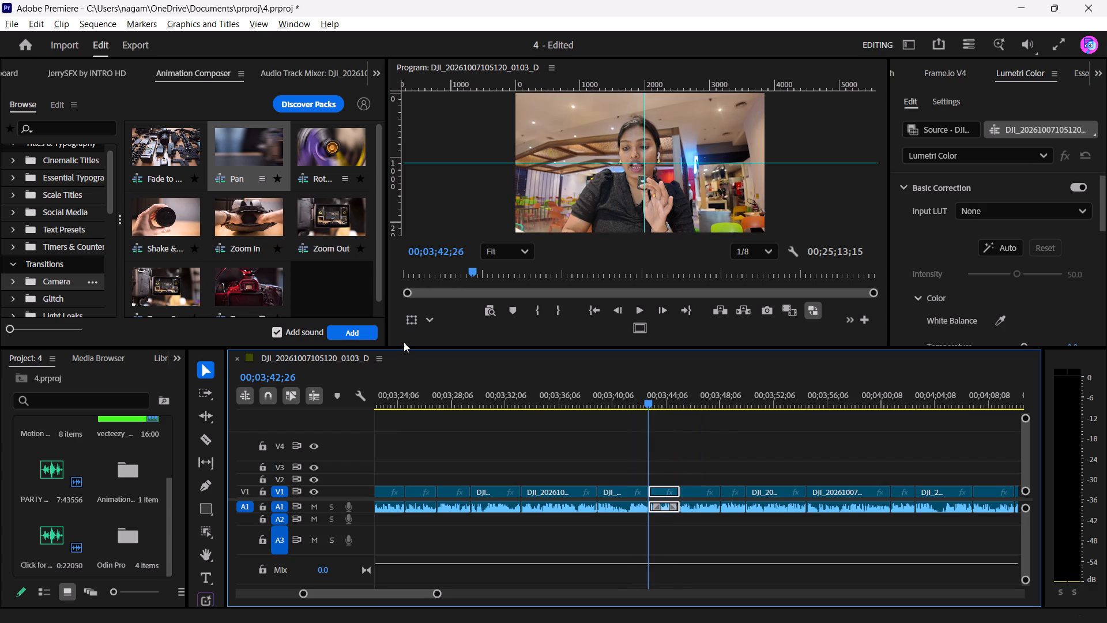
{"action": "key", "text": "space"}
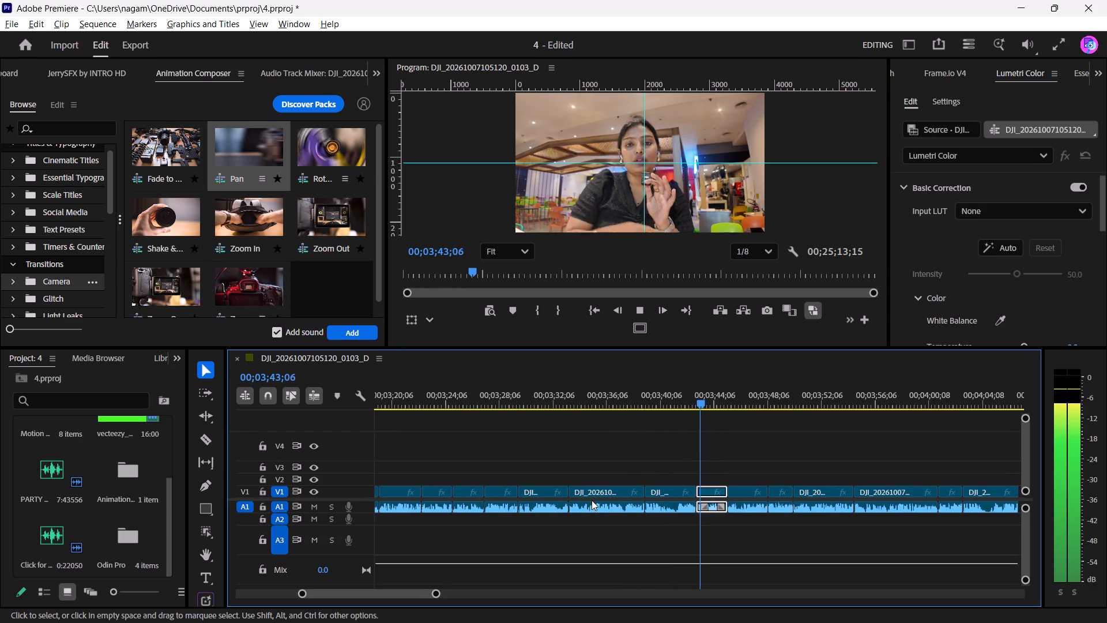
{"action": "key", "text": "space"}
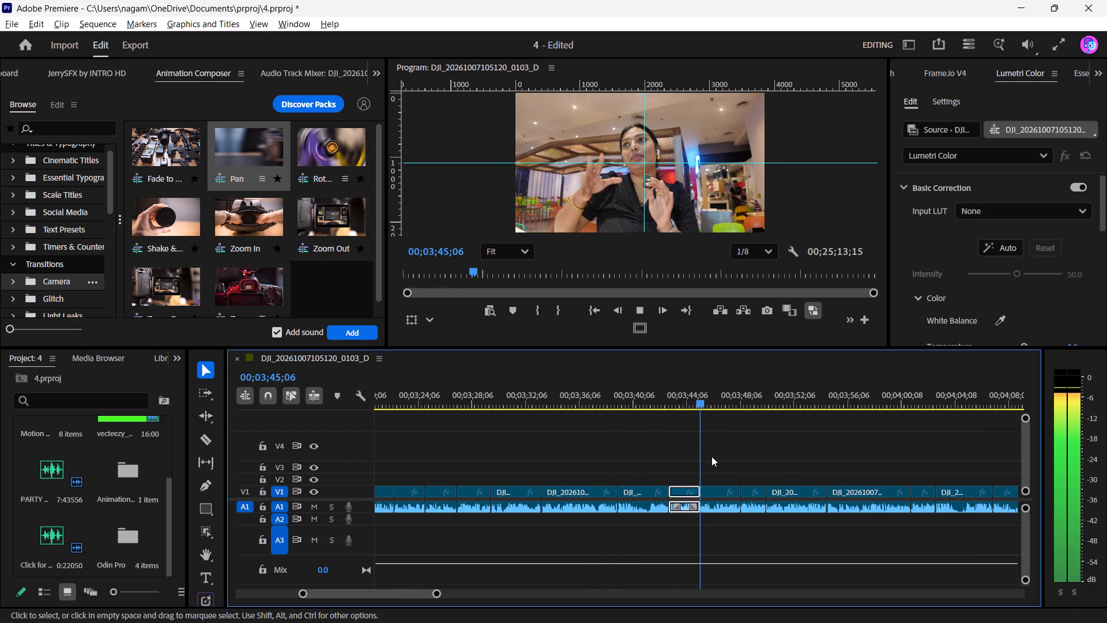
{"action": "key", "text": "Up"}
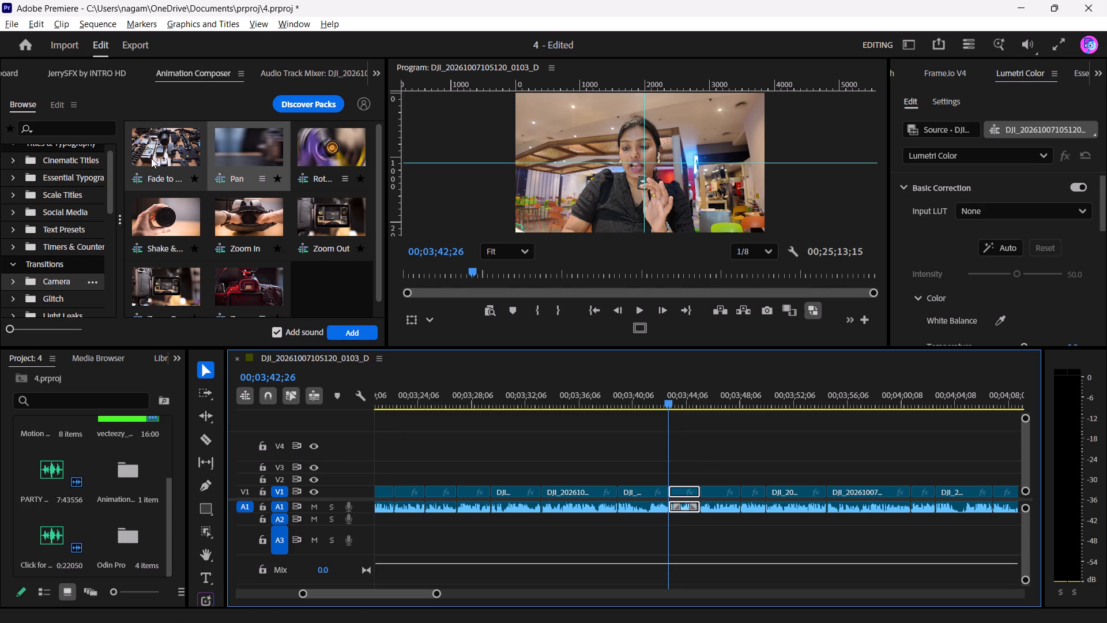
{"action": "left_click", "coordinate": [168, 167]}
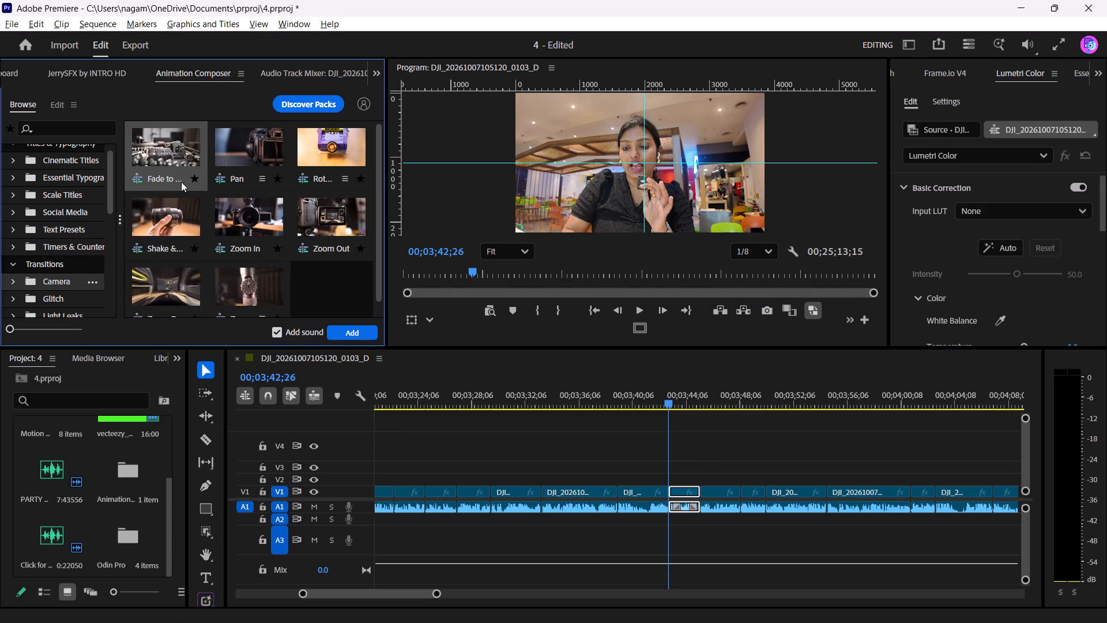
{"action": "double_click", "coordinate": [235, 292]}
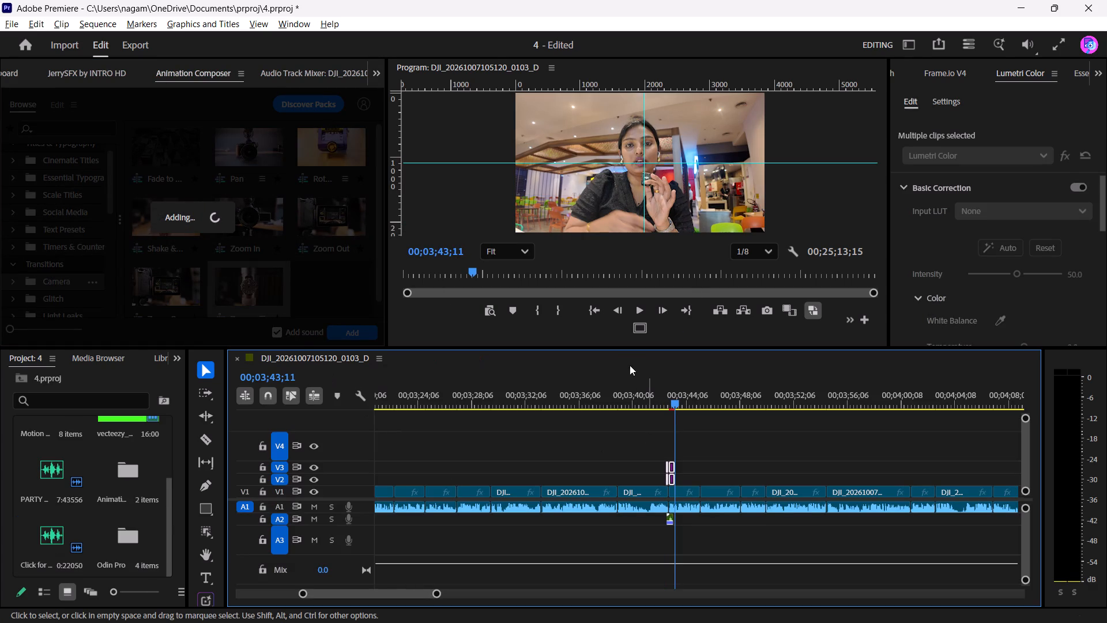
Play on from the newly added camera transition to review the following clips through 00;03;51;13.
{"action": "left_click", "coordinate": [642, 309]}
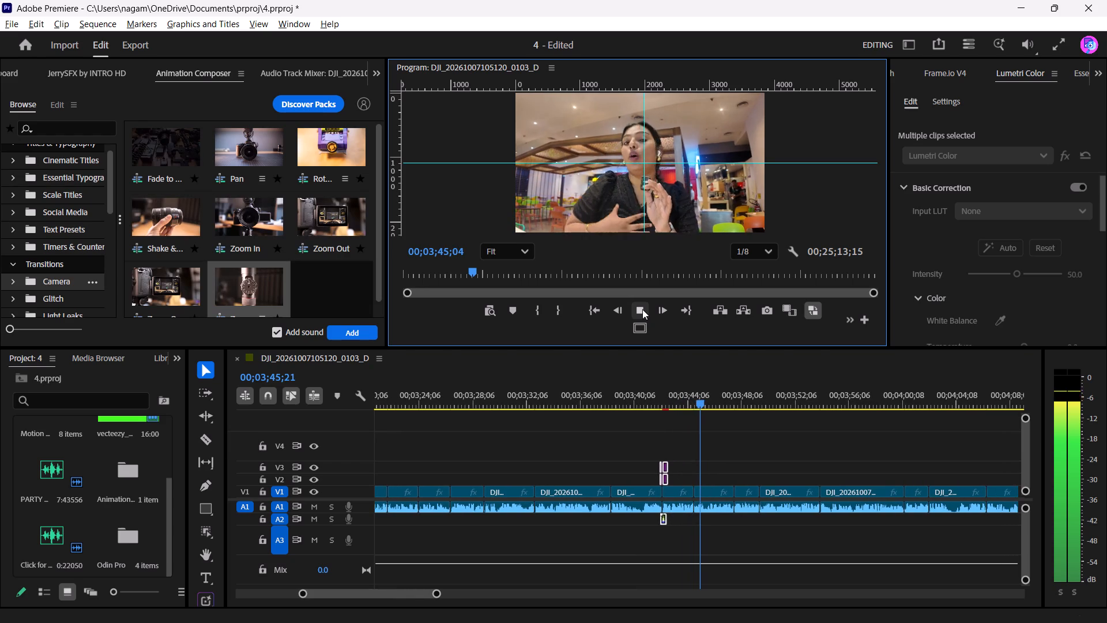
{"action": "key", "text": "space"}
{"action": "key", "text": "space"}
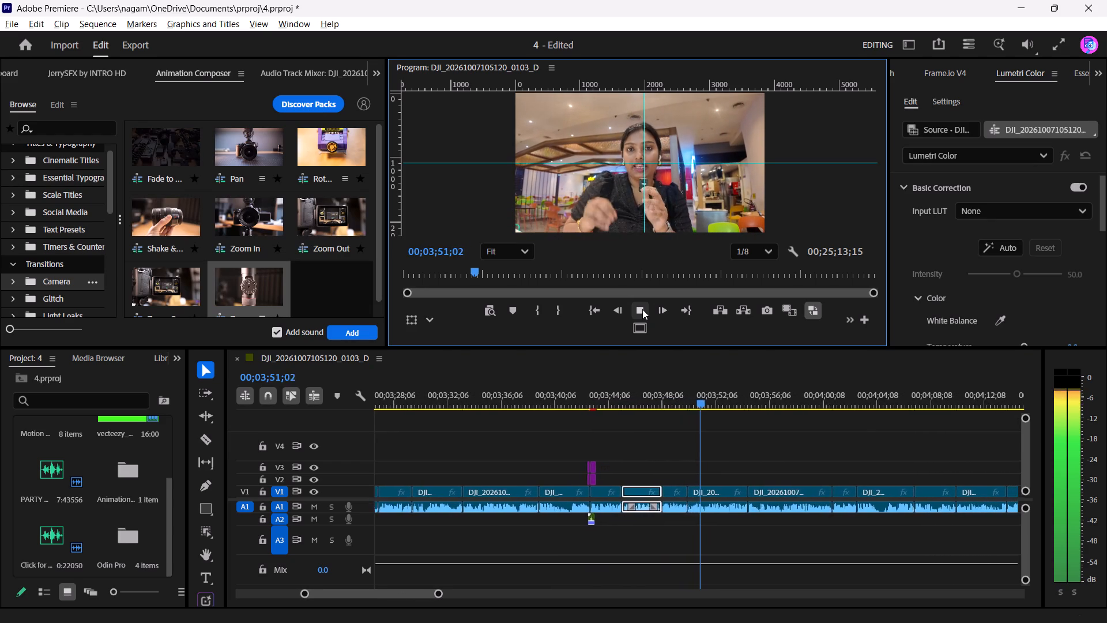
{"action": "key", "text": "space"}
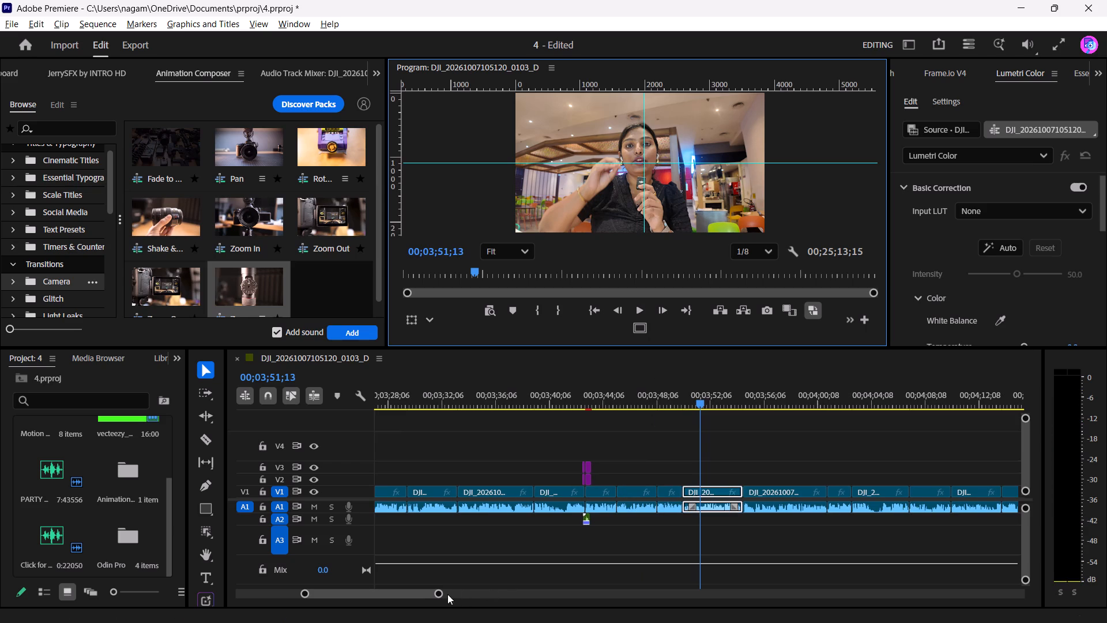
Check the footage from about 00;05;25;16 and add the second Light Leaks transition preset at the 00;05;27;13 cut.
{"action": "left_click_drag", "start_coordinate": [438, 593], "coordinate": [804, 604]}
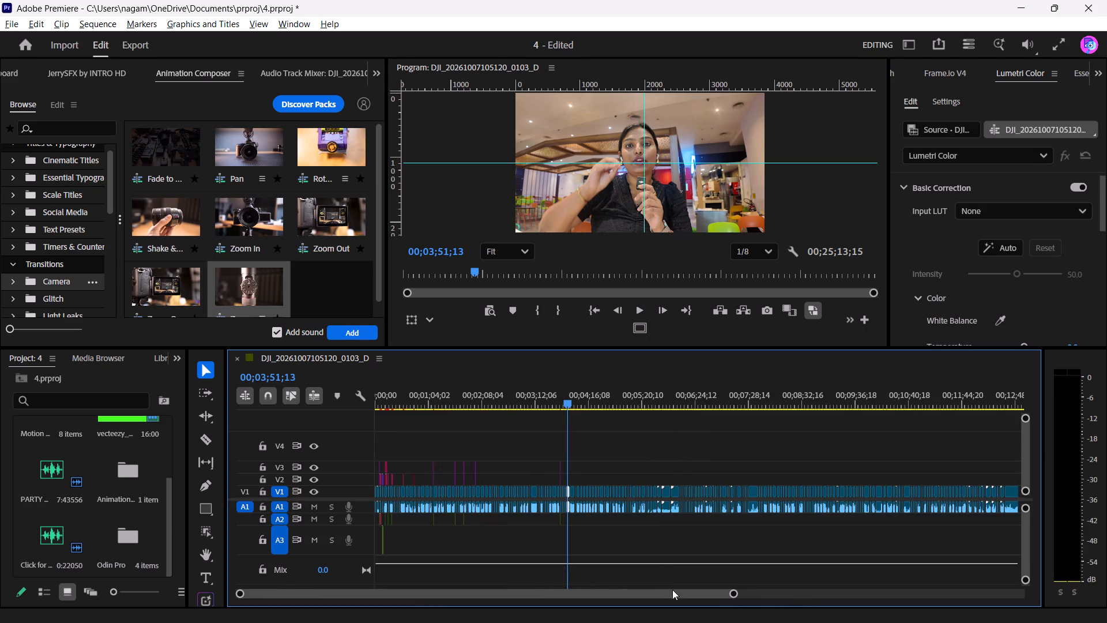
{"action": "left_click_drag", "start_coordinate": [570, 402], "coordinate": [649, 417]}
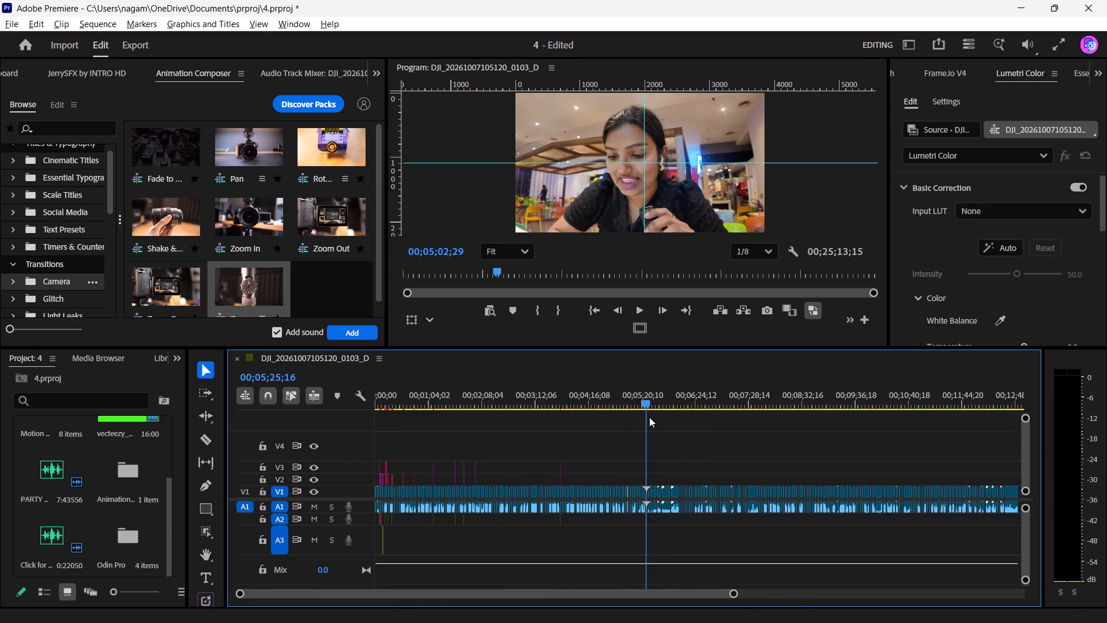
{"action": "left_click_drag", "start_coordinate": [649, 417], "coordinate": [649, 418]}
{"action": "key", "text": "space"}
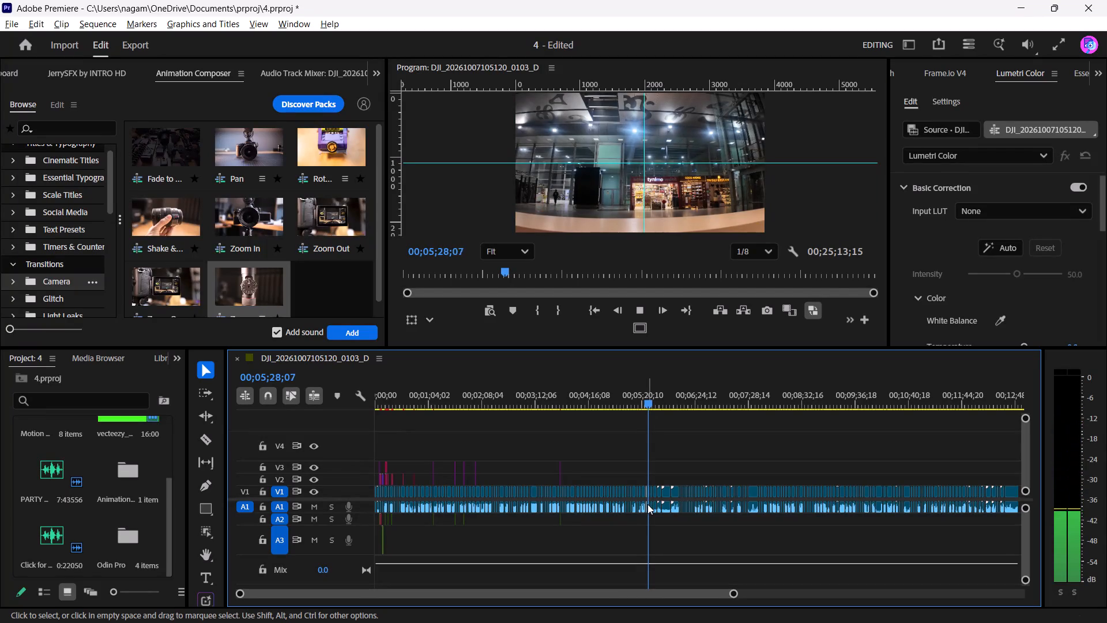
{"action": "key", "text": "space"}
{"action": "key", "text": "Up"}
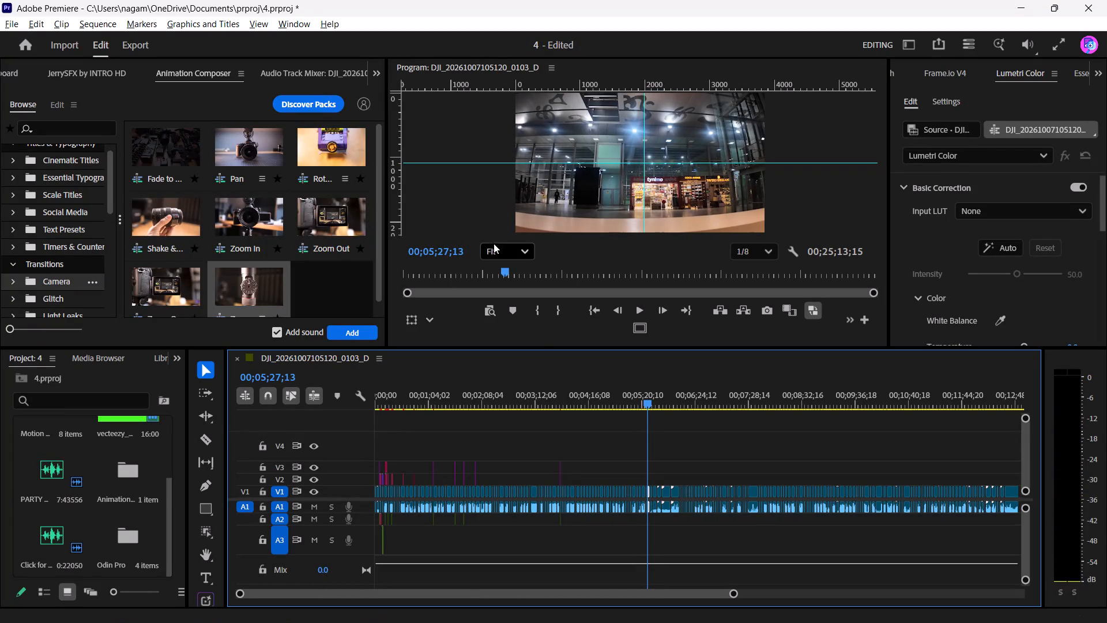
{"action": "left_click", "coordinate": [57, 311]}
{"action": "double_click", "coordinate": [246, 160]}
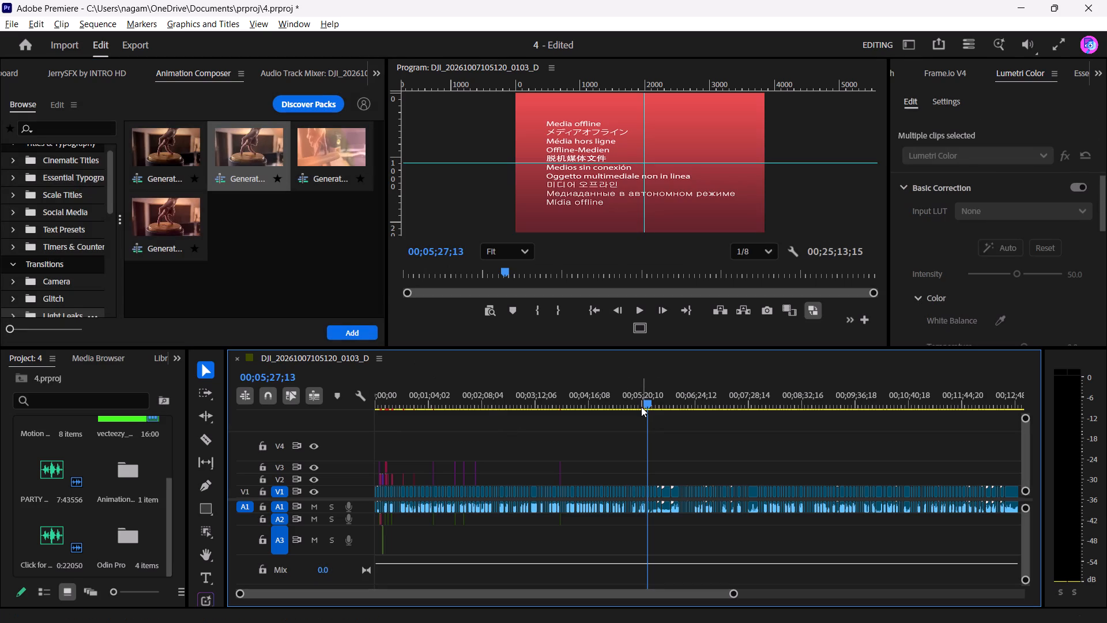
Move the playhead ahead to 00;06;41;13 and save the project.
{"action": "left_click_drag", "start_coordinate": [646, 401], "coordinate": [690, 404]}
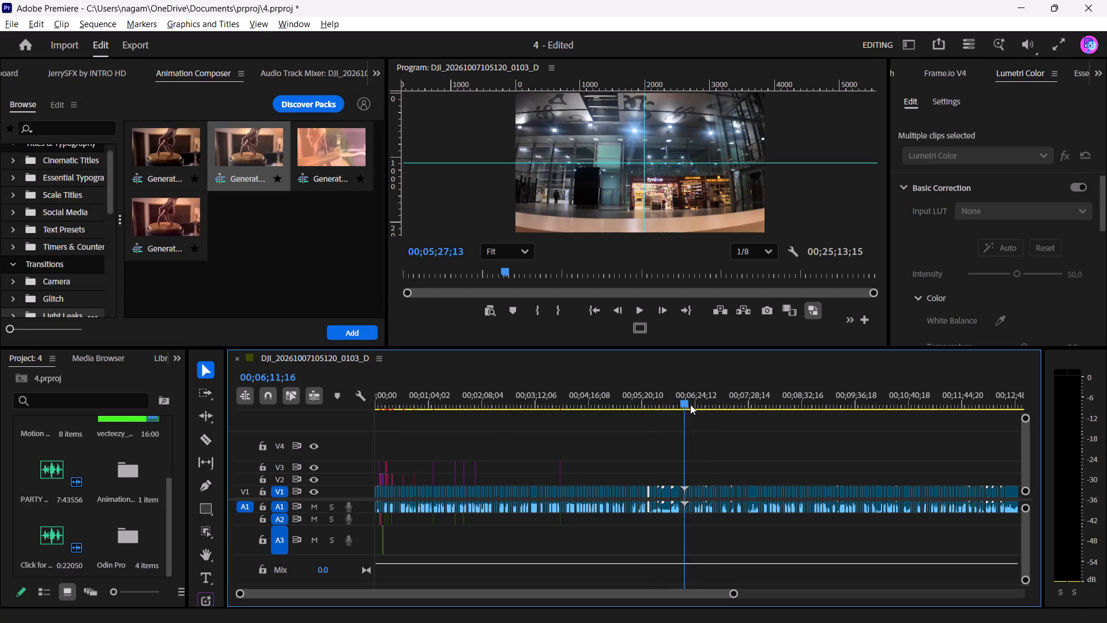
{"action": "left_click_drag", "start_coordinate": [690, 404], "coordinate": [710, 407]}
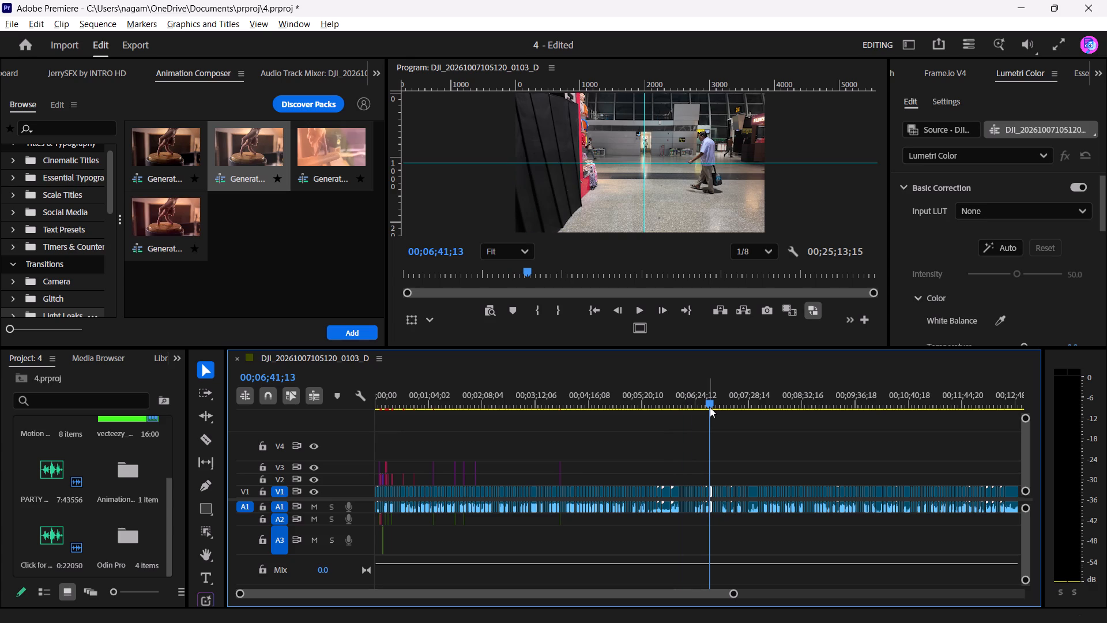
{"action": "key", "text": "ctrl+s"}
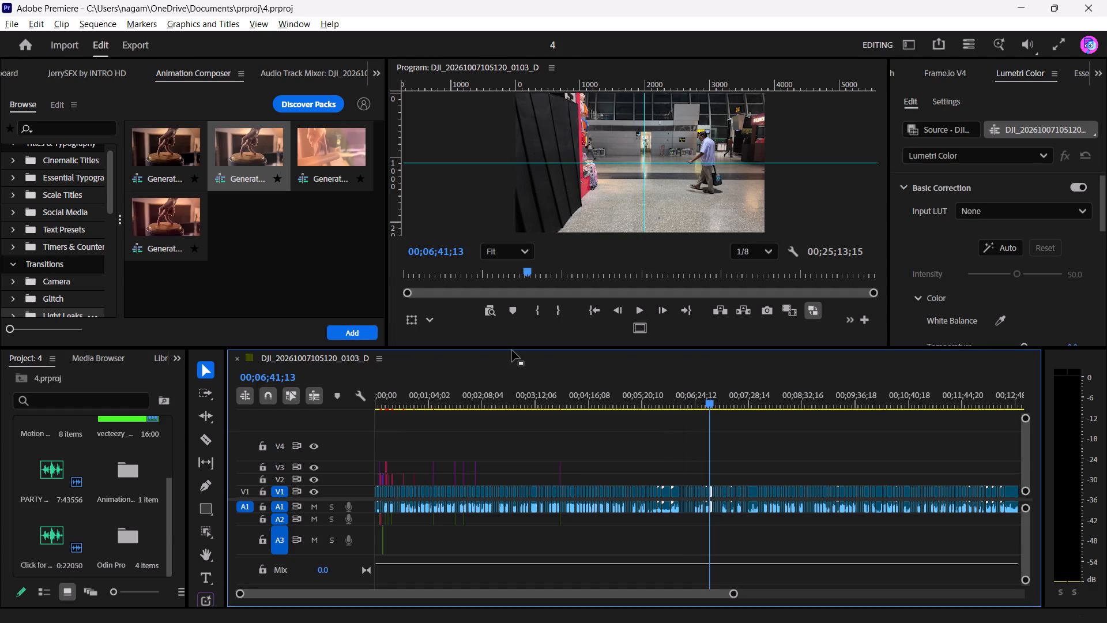
Open the export settings for the sequence and name the output file 4.mp4.
{"action": "left_click", "coordinate": [142, 42]}
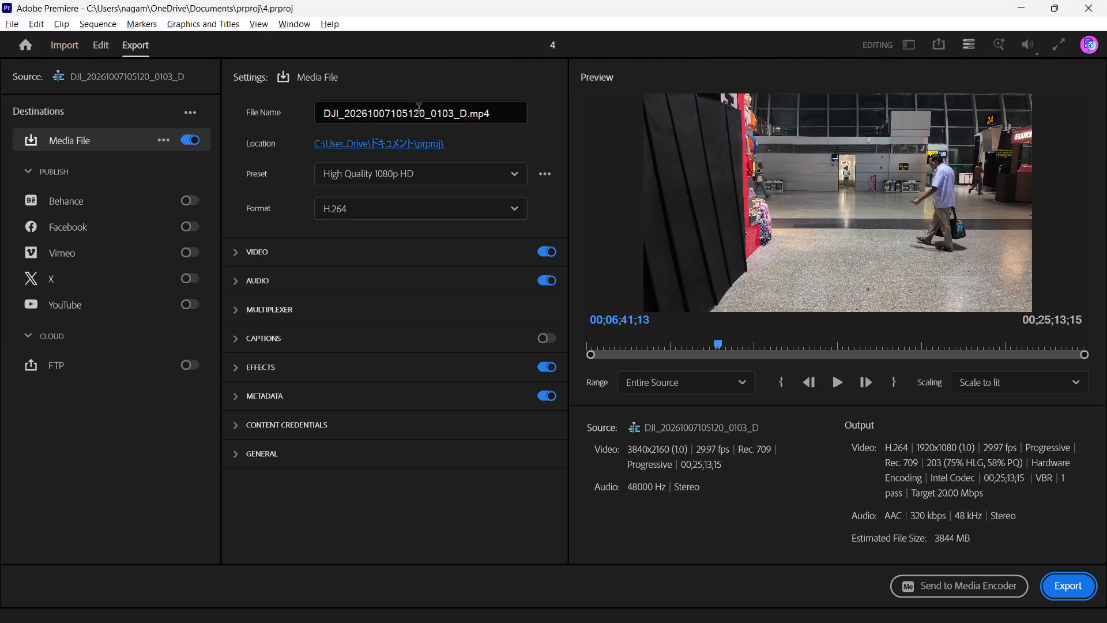
{"action": "left_click_drag", "start_coordinate": [461, 114], "coordinate": [306, 114]}
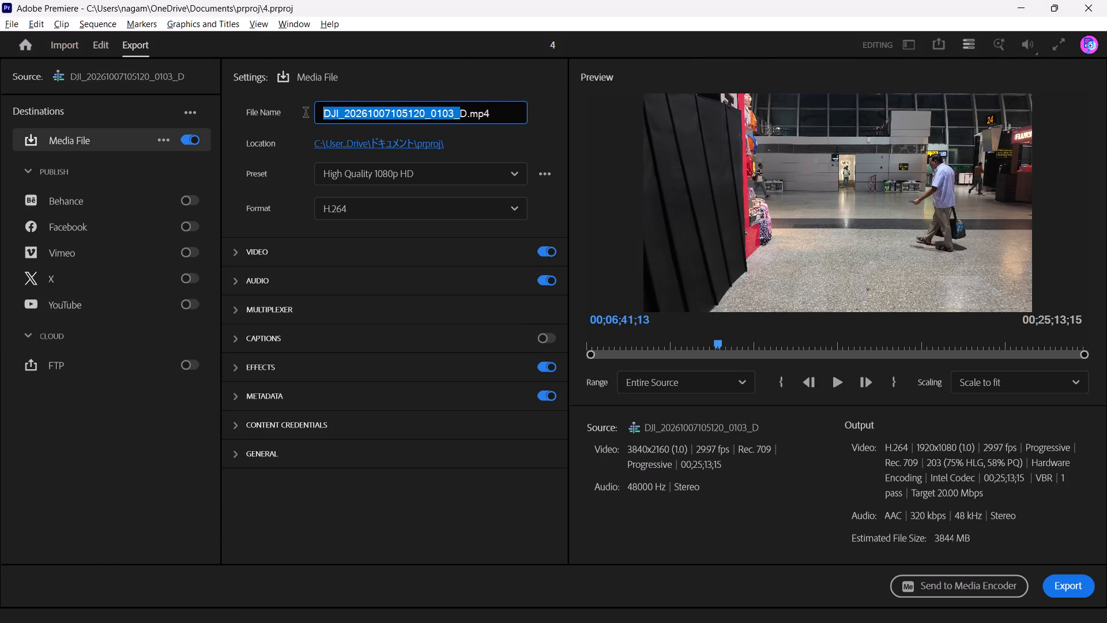
{"action": "key", "text": "BackSpace"}
{"action": "key", "text": "Right"}
{"action": "key", "text": "BackSpace"}
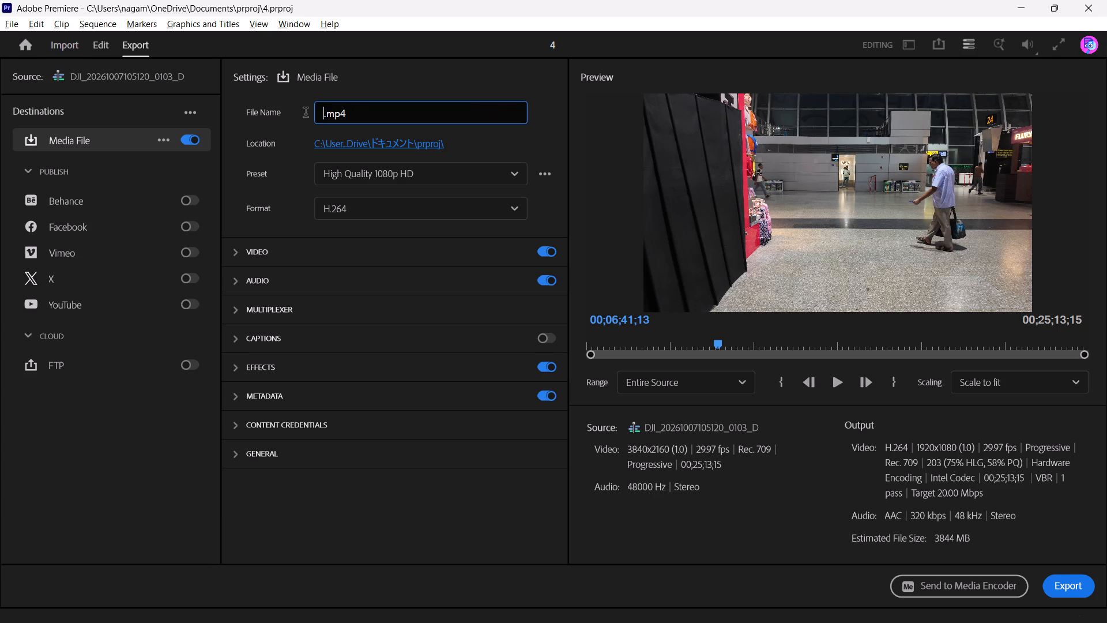
{"action": "key", "text": "4"}
Set the export preset to Match Source - Adaptive Low Bitrate and start exporting the video.
{"action": "left_click", "coordinate": [379, 174]}
{"action": "left_click", "coordinate": [391, 227]}
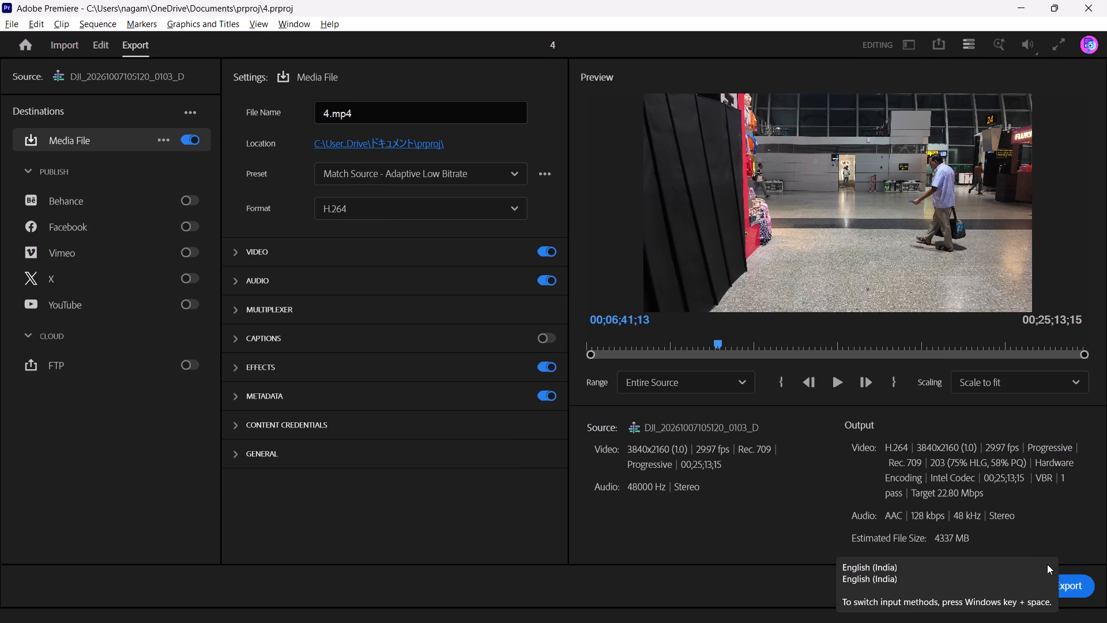
{"action": "left_click", "coordinate": [1075, 592]}
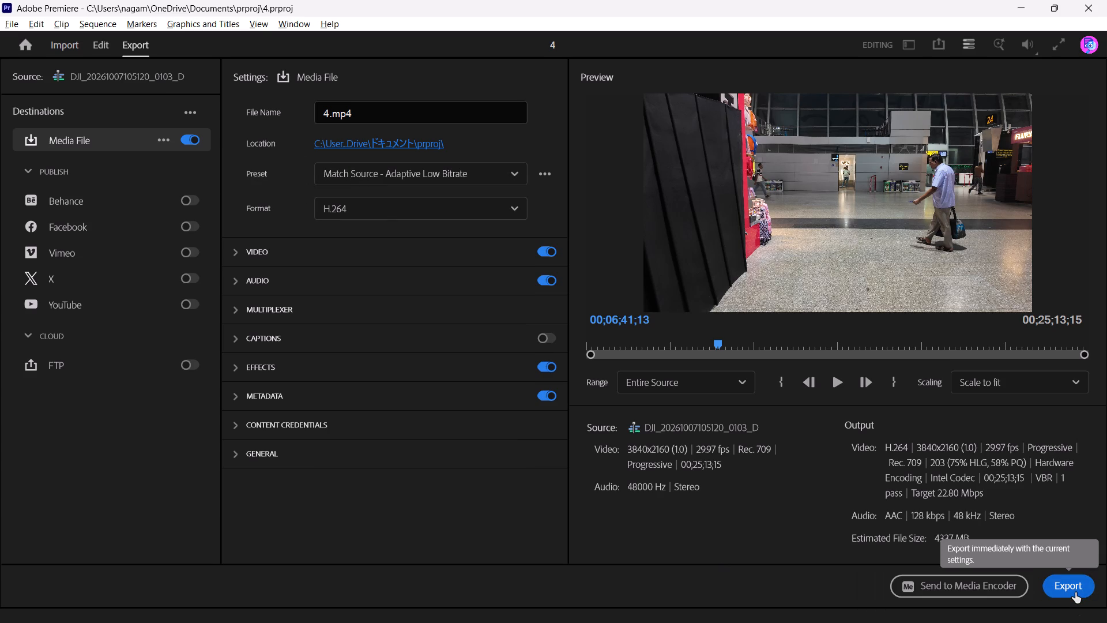
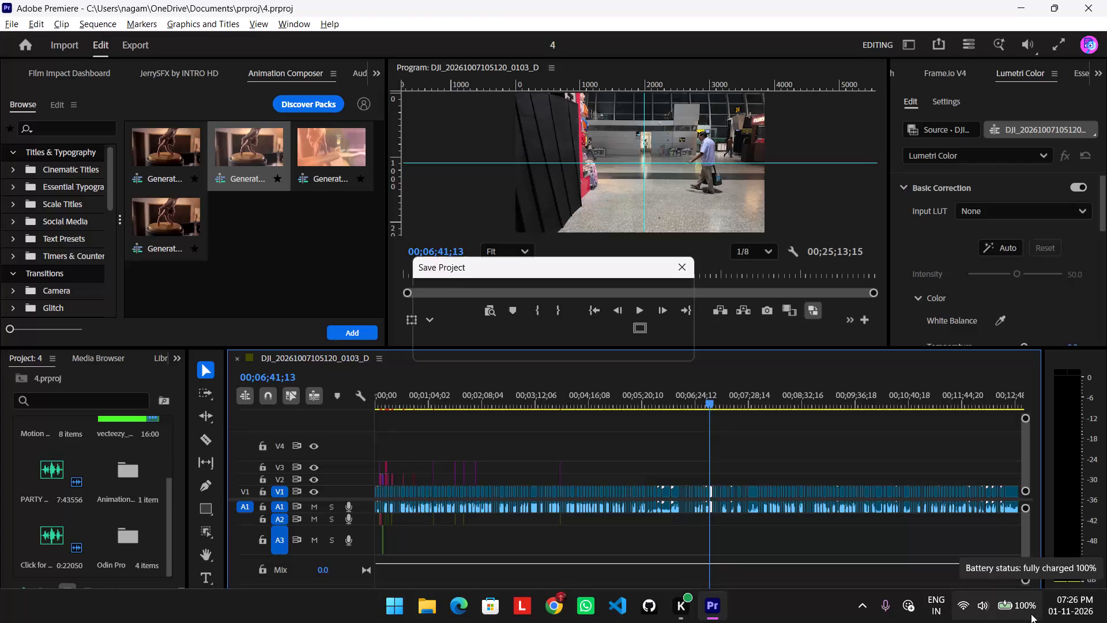
Save the 4.prproj project.
{"action": "key", "text": "ctrl+s"}
{"action": "key", "text": "ctrl+s"}
{"action": "key", "text": "ctrl+s"}
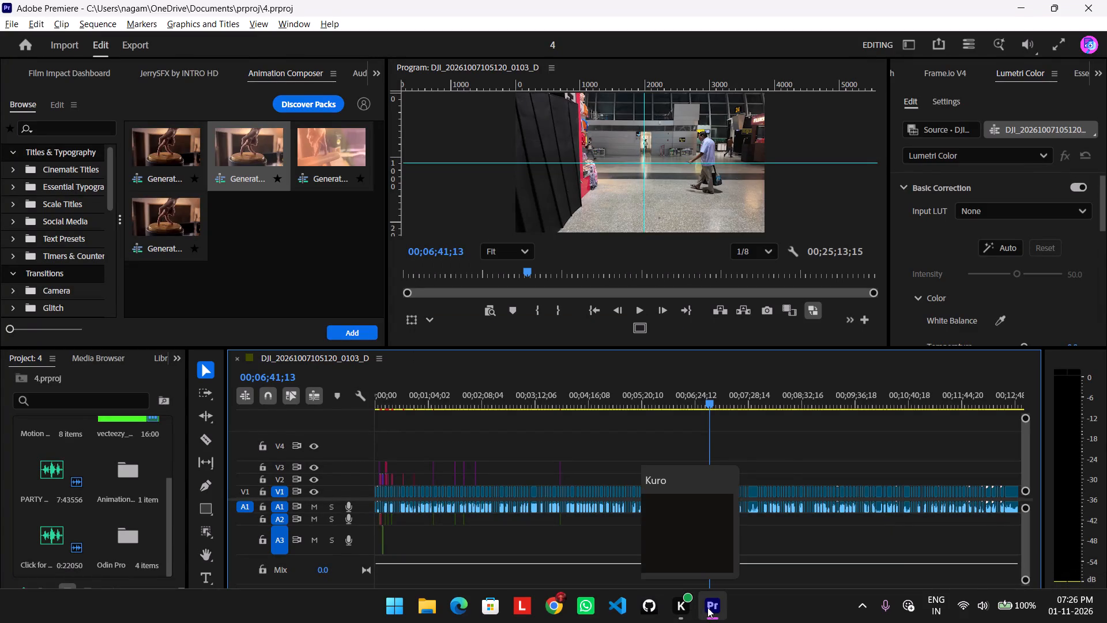
Force-quit Adobe Premiere Pro 2026 by ending its task, leaving the desktop in view.
{"action": "right_click", "coordinate": [707, 607]}
{"action": "right_click", "coordinate": [720, 608]}
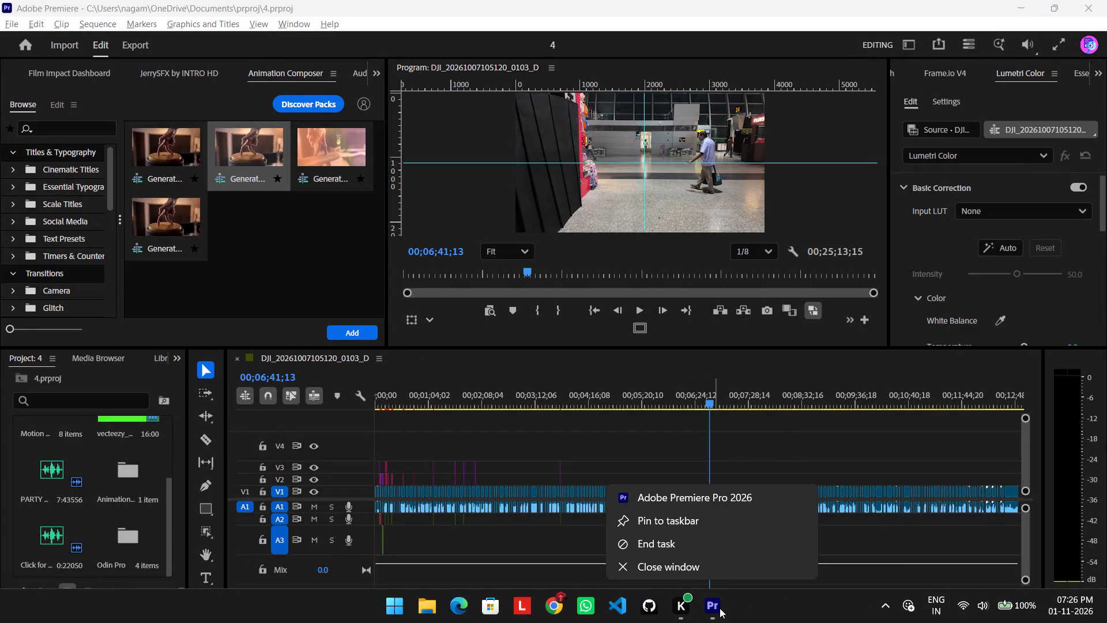
{"action": "left_click", "coordinate": [688, 543]}
{"action": "left_click", "coordinate": [186, 241]}
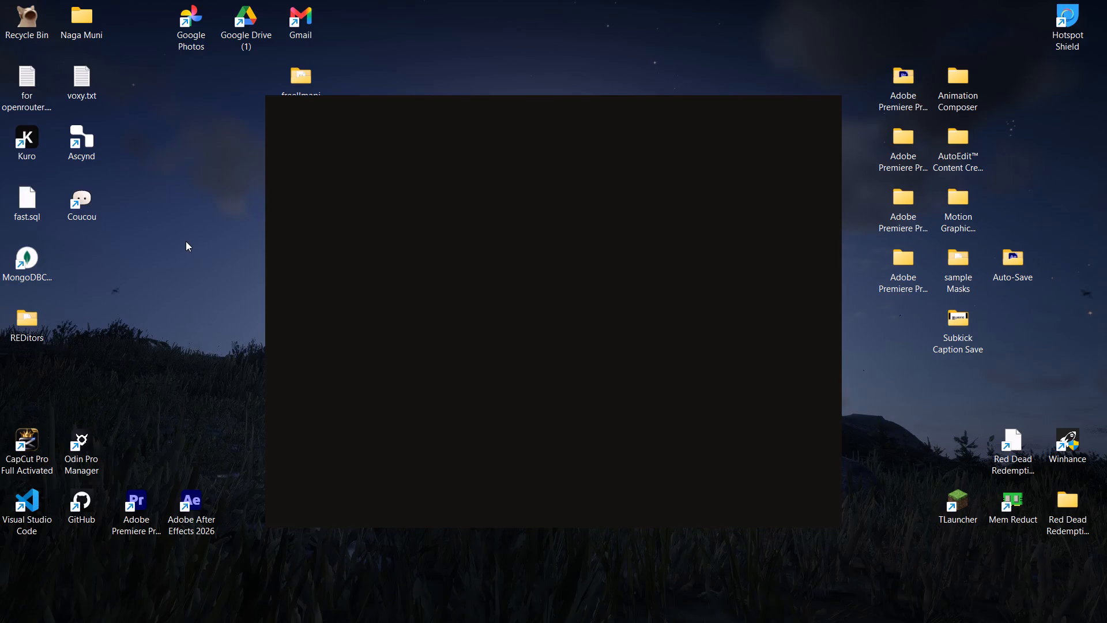
Launch Google Chrome from the system search and open Google Drive in it.
{"action": "type", "text": "ch"}
{"action": "key", "text": "c"}
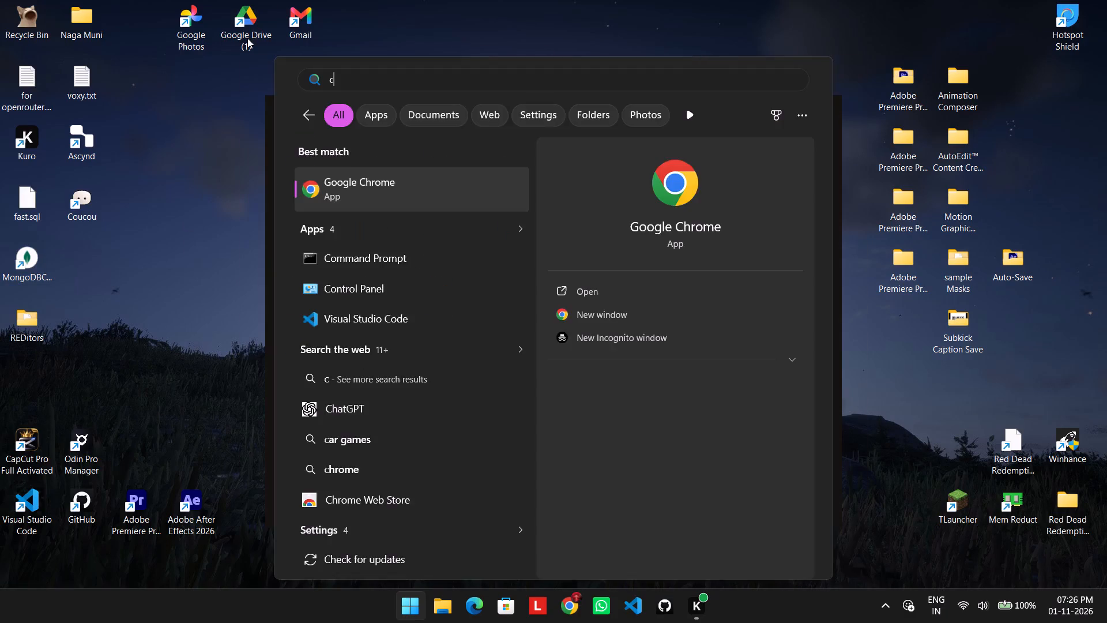
{"action": "key", "text": "Return"}
{"action": "type", "text": "dr"}
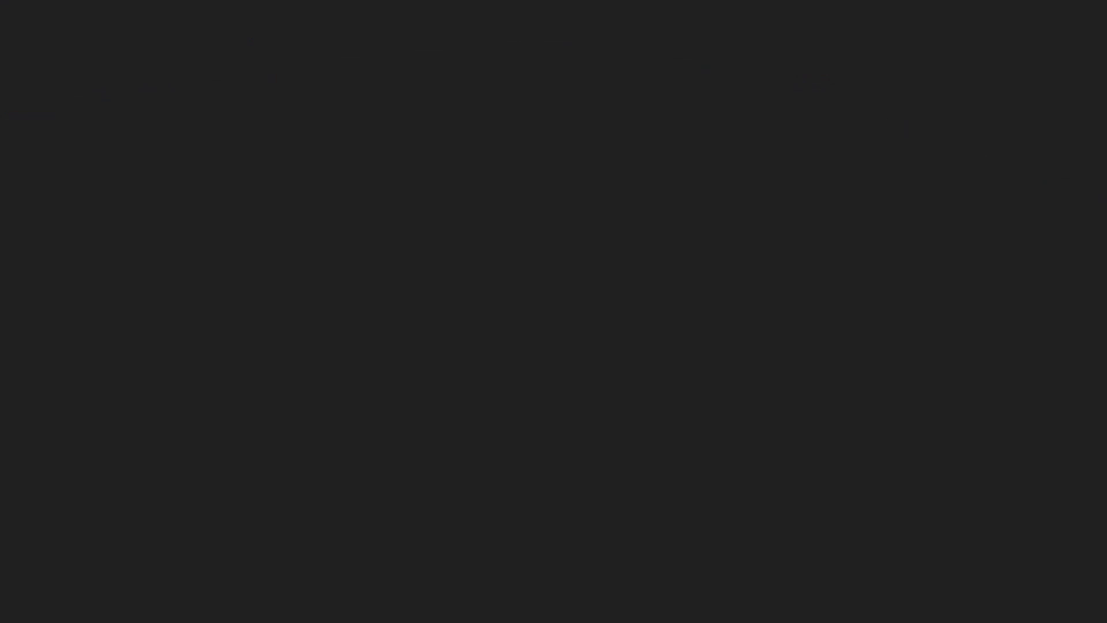
{"action": "key", "text": "Return"}
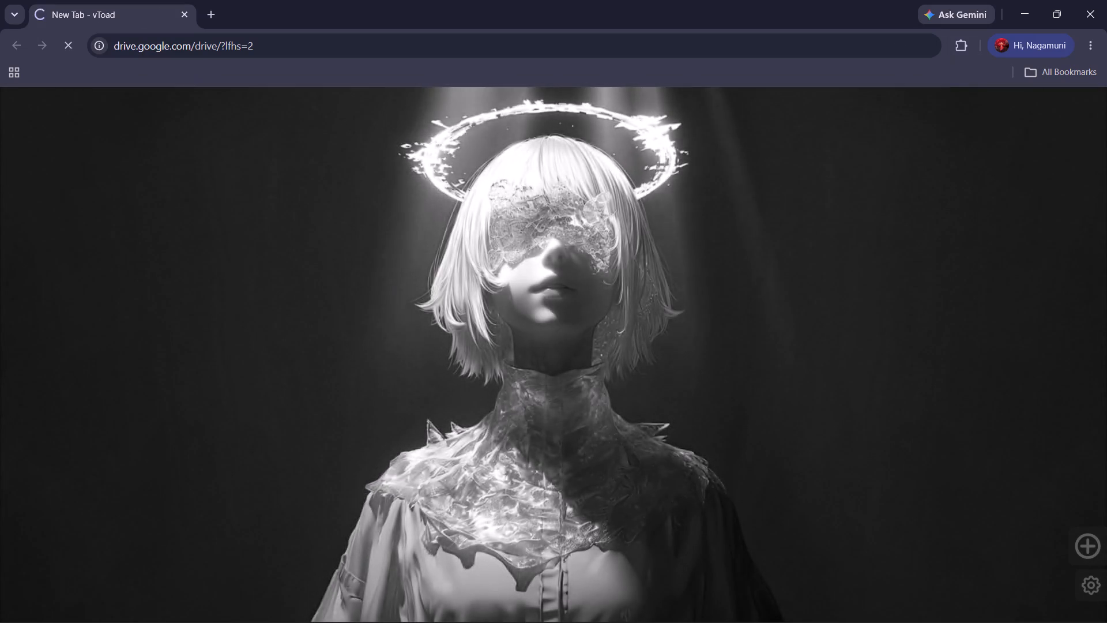
Switch from the browser to the Kuro window.
{"action": "key", "text": "alt+Tab"}
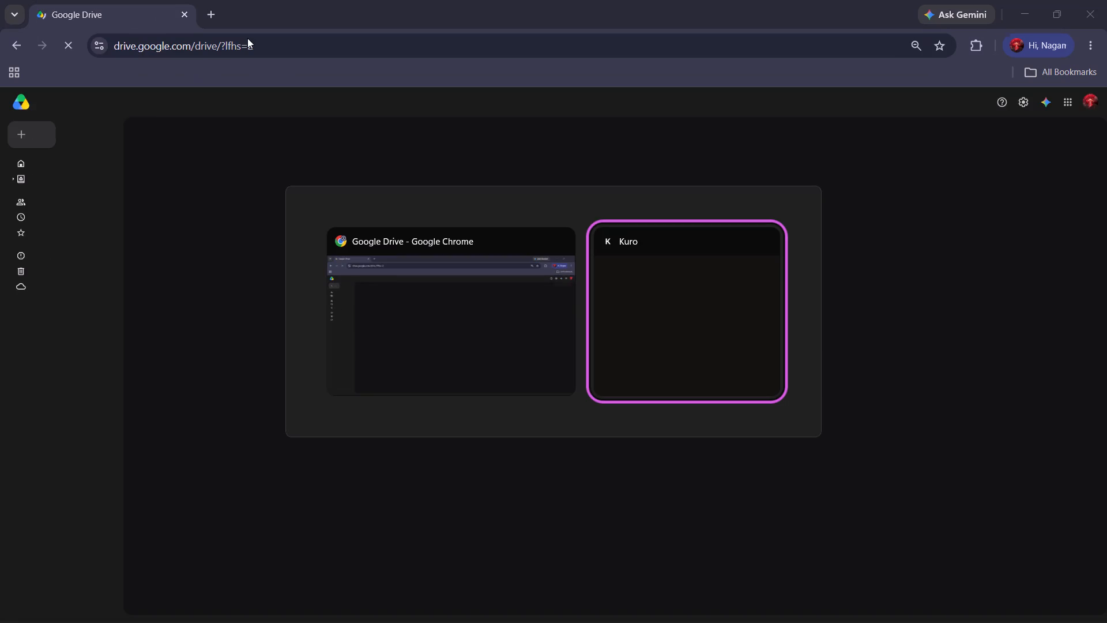
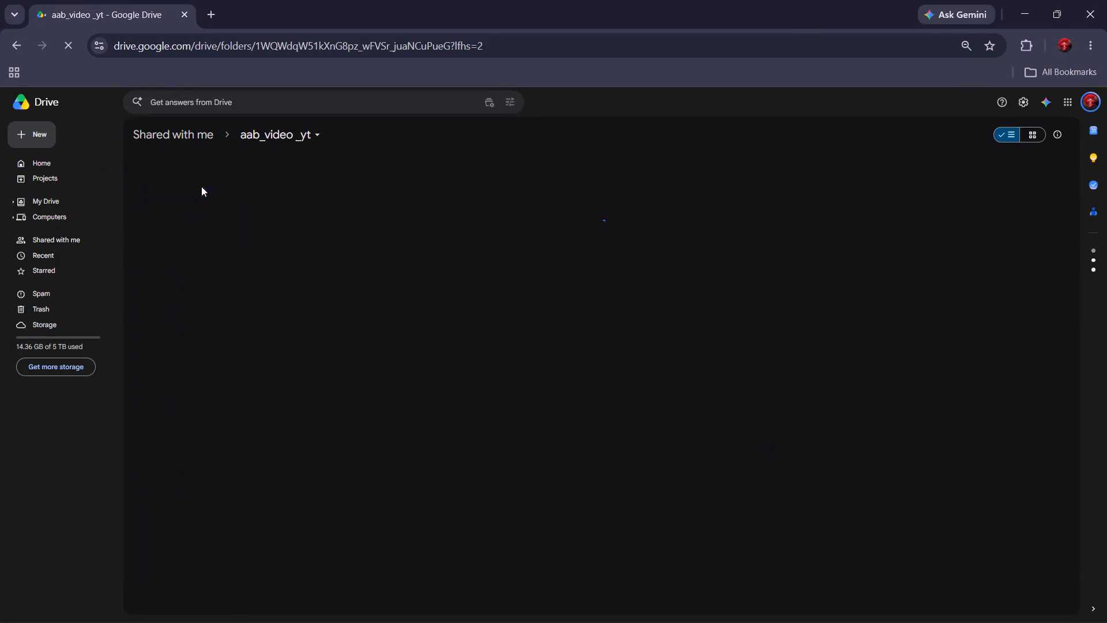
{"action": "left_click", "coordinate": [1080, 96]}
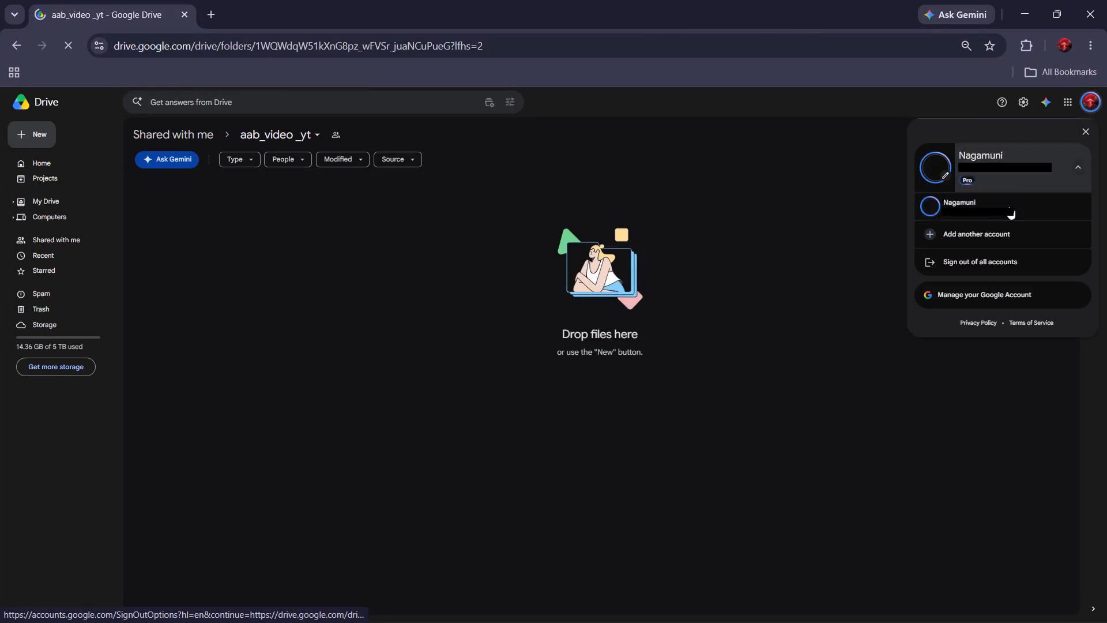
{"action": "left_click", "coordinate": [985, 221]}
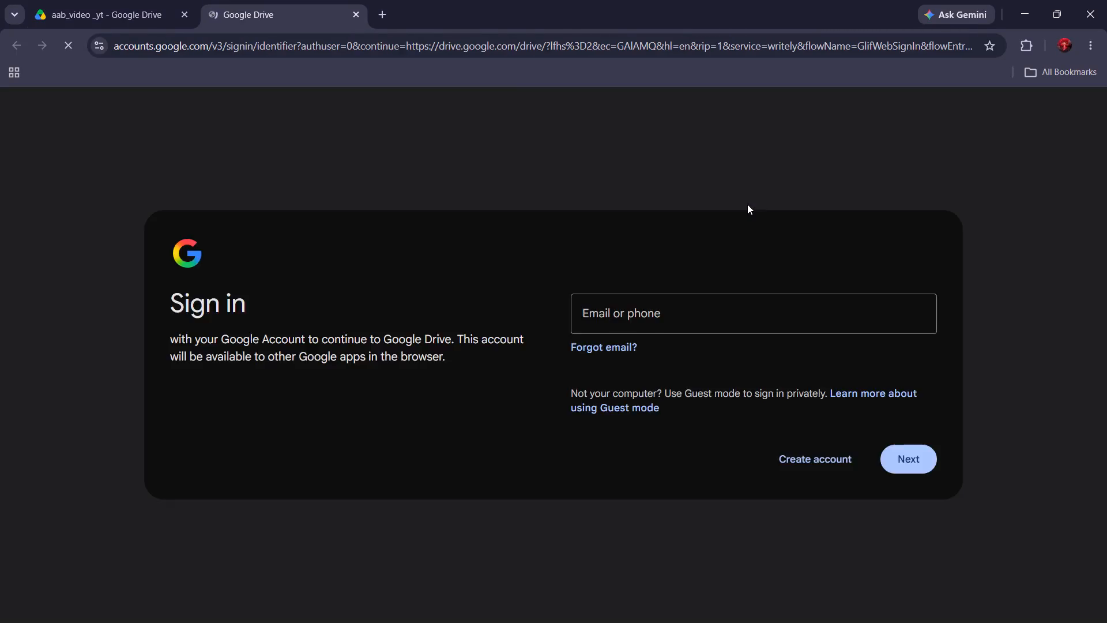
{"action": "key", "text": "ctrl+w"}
Switch Google Drive to the second signed-in account, the one without the Pro plan.
{"action": "left_click", "coordinate": [1089, 103]}
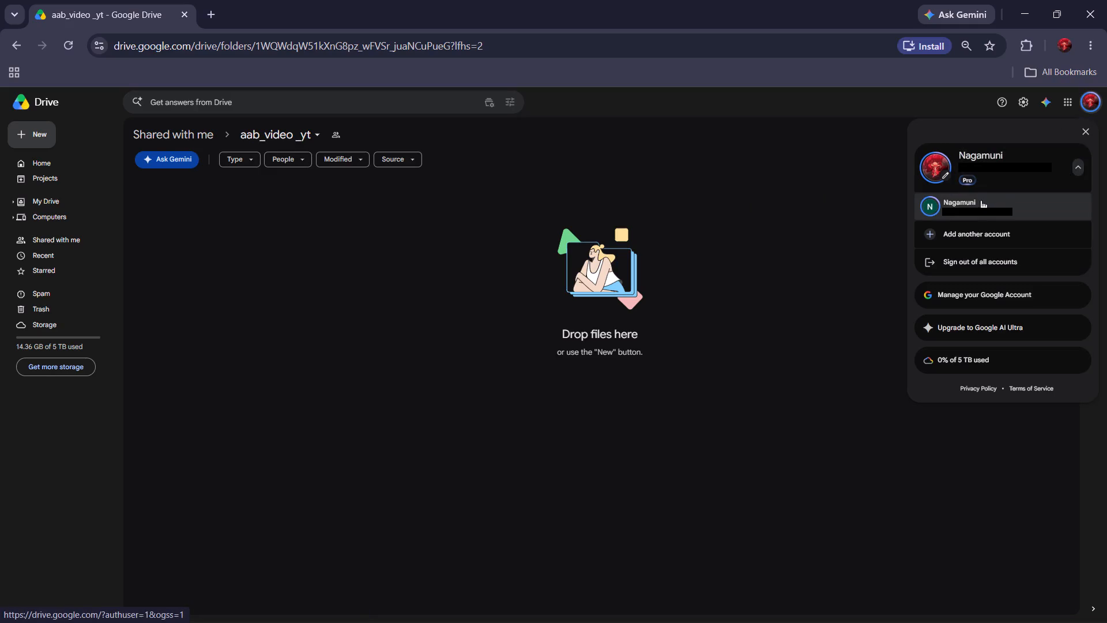
{"action": "left_click", "coordinate": [981, 200]}
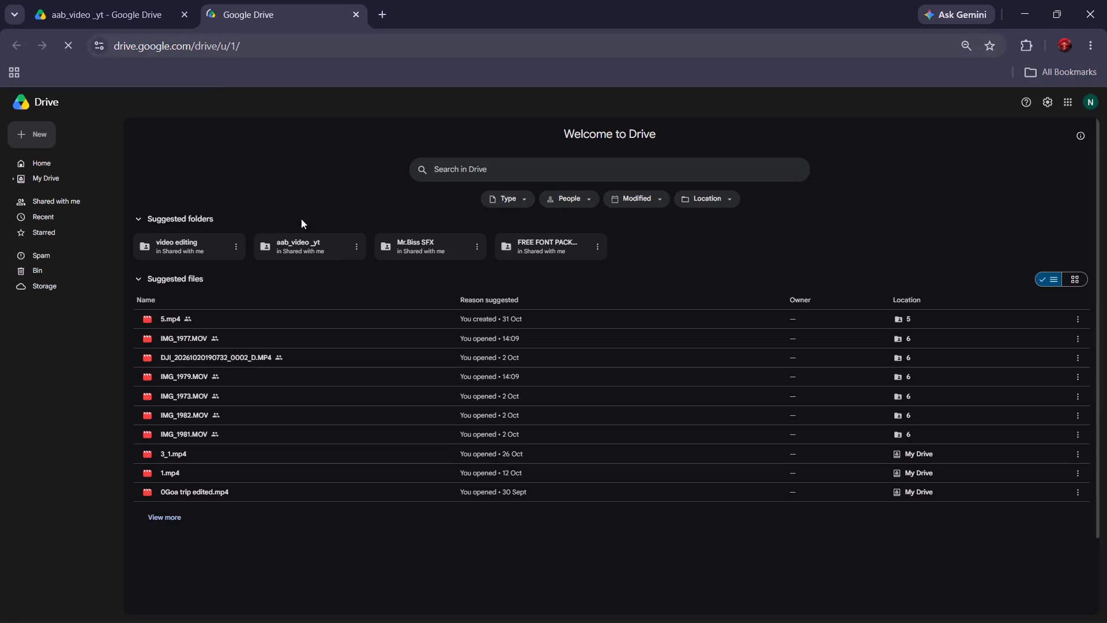
Open folder 4 inside the shared video editing folder and close the old aab_video _yt tab.
{"action": "triple_click", "coordinate": [188, 249]}
{"action": "triple_click", "coordinate": [188, 249]}
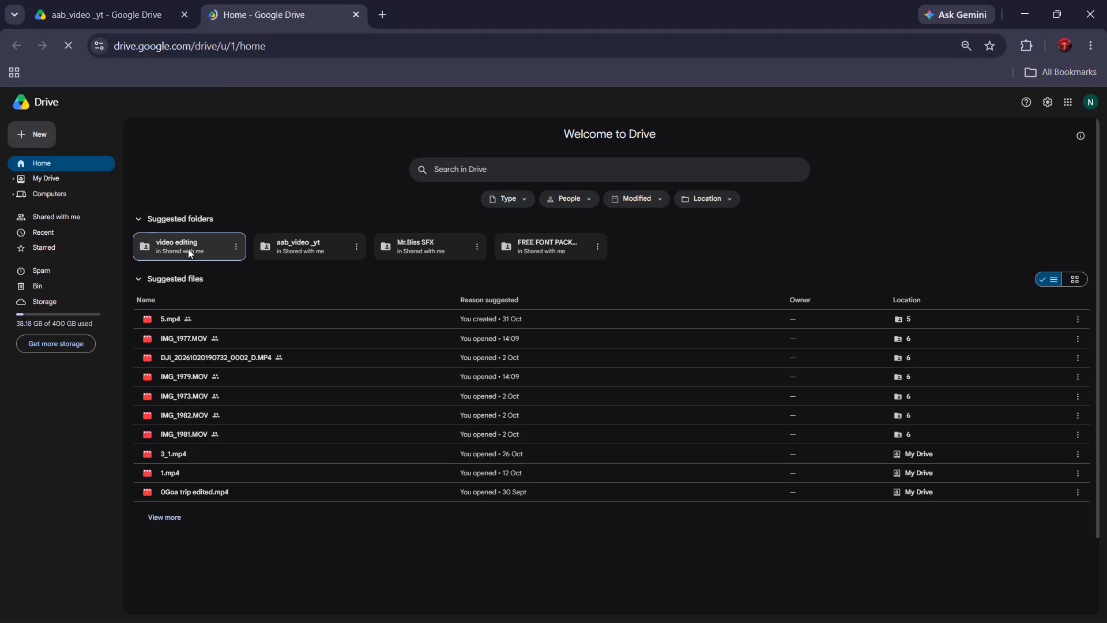
{"action": "triple_click", "coordinate": [188, 249]}
{"action": "triple_click", "coordinate": [188, 249]}
{"action": "left_click", "coordinate": [188, 249]}
{"action": "double_click", "coordinate": [188, 249]}
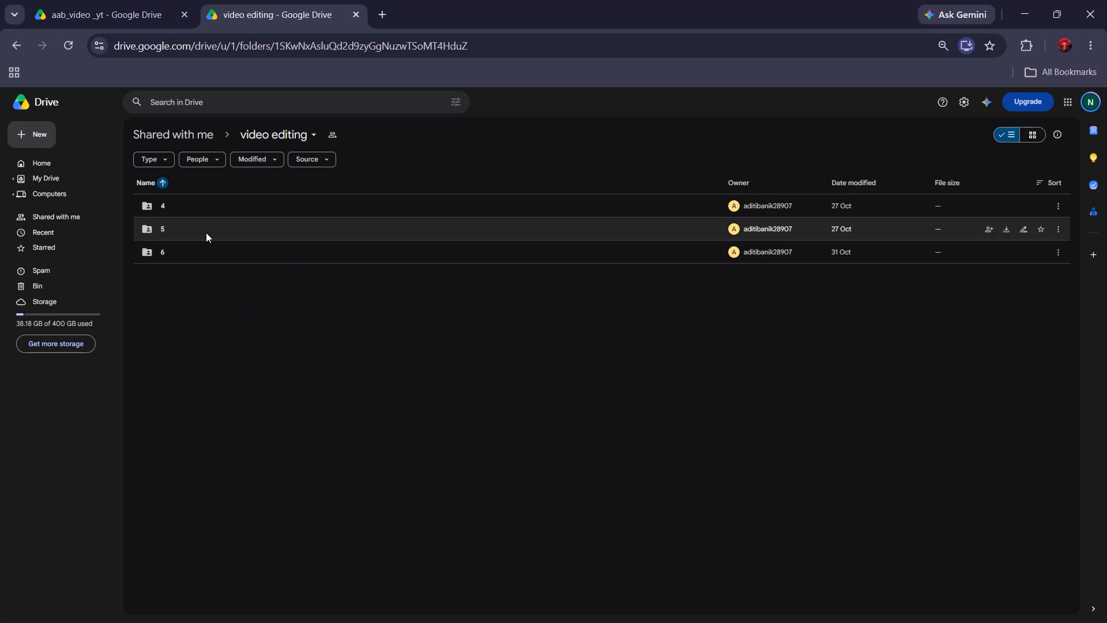
{"action": "double_click", "coordinate": [206, 232]}
{"action": "left_click", "coordinate": [183, 14]}
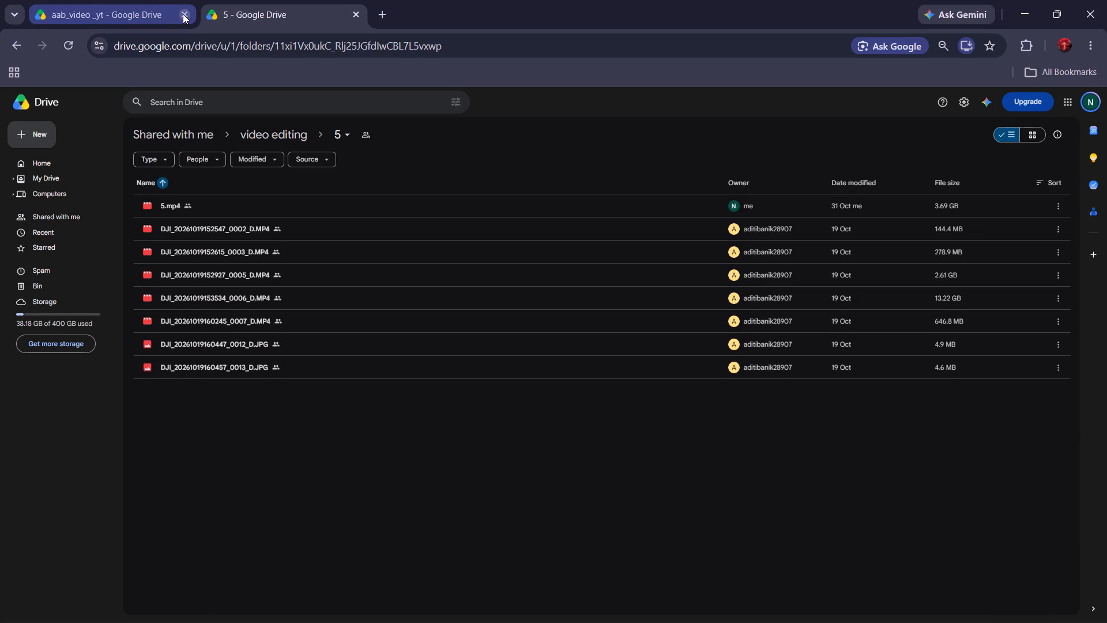
{"action": "scroll", "coordinate": [263, 198], "scroll_direction": "right", "scroll_amount": 8}
{"action": "double_click", "coordinate": [218, 211]}
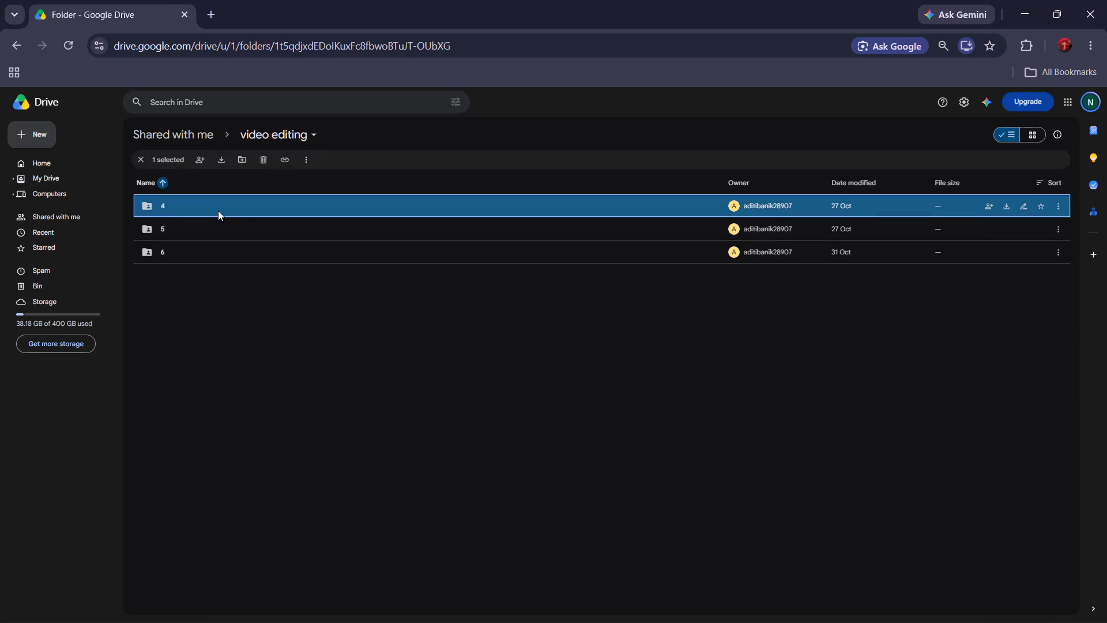
Upload 4.mp4 from the local Documents prproj folder into Drive folder 4.
{"action": "key", "text": "super+e"}
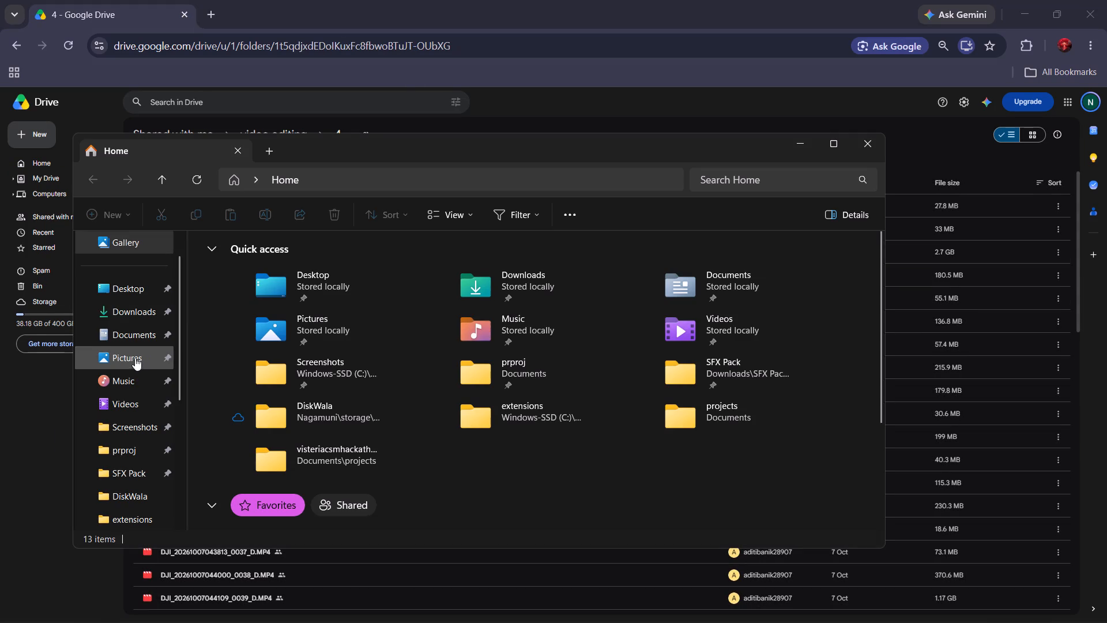
{"action": "left_click", "coordinate": [131, 447]}
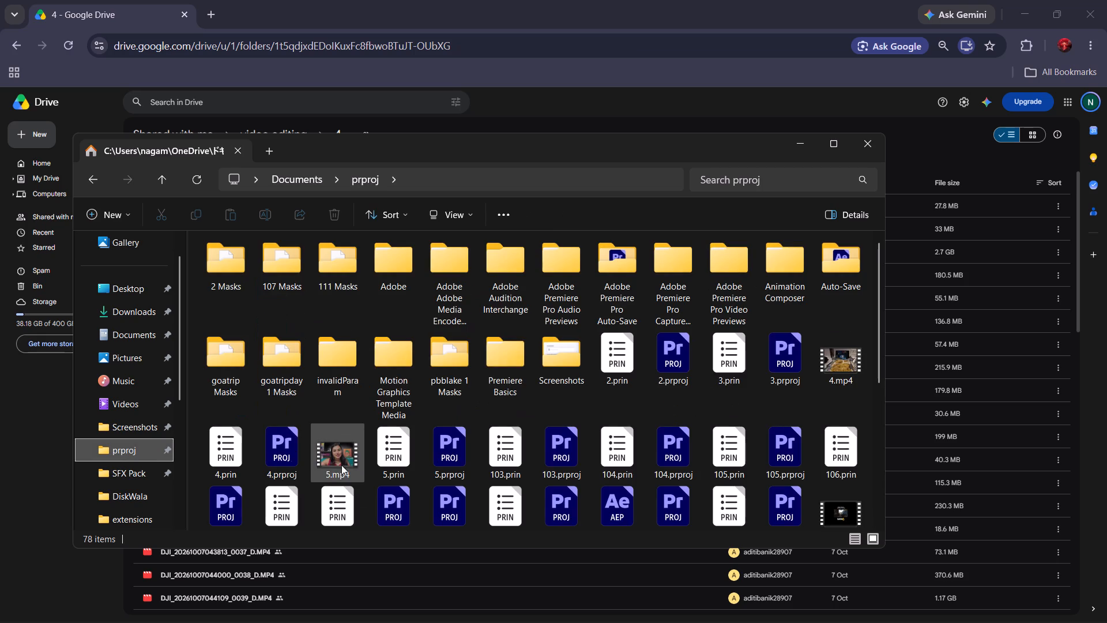
{"action": "left_click", "coordinate": [352, 464]}
{"action": "left_click", "coordinate": [830, 377]}
{"action": "left_click_drag", "start_coordinate": [830, 377], "coordinate": [969, 344]}
{"action": "left_click", "coordinate": [872, 92]}
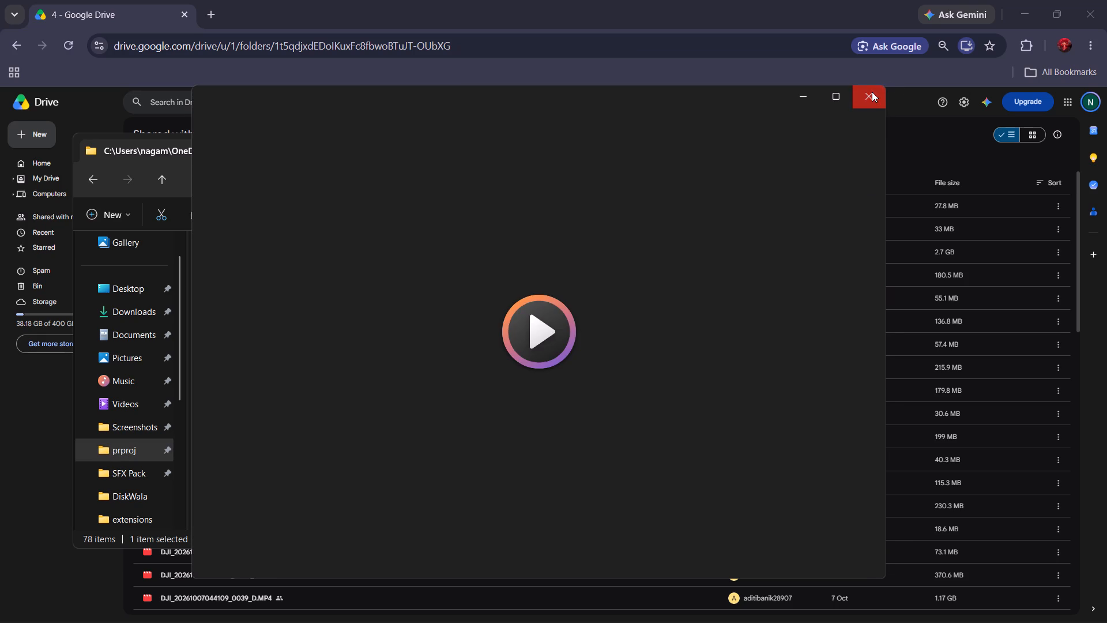
{"action": "left_click_drag", "start_coordinate": [853, 374], "coordinate": [923, 365]}
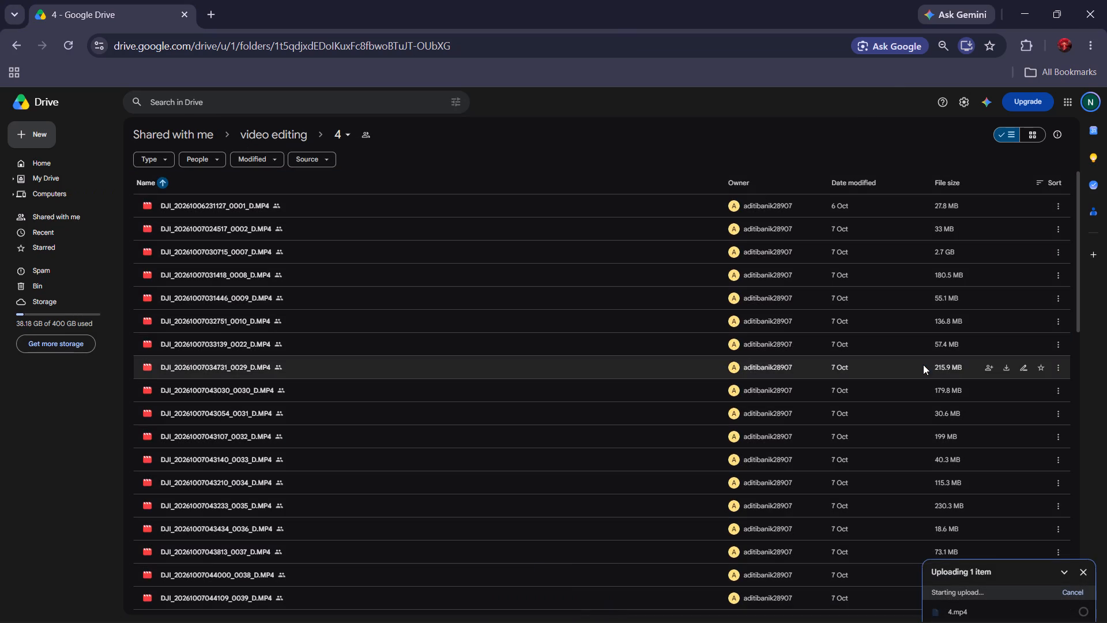
Switch back to the File Explorer window showing the prproj folder.
{"action": "key", "text": "alt+Tab"}
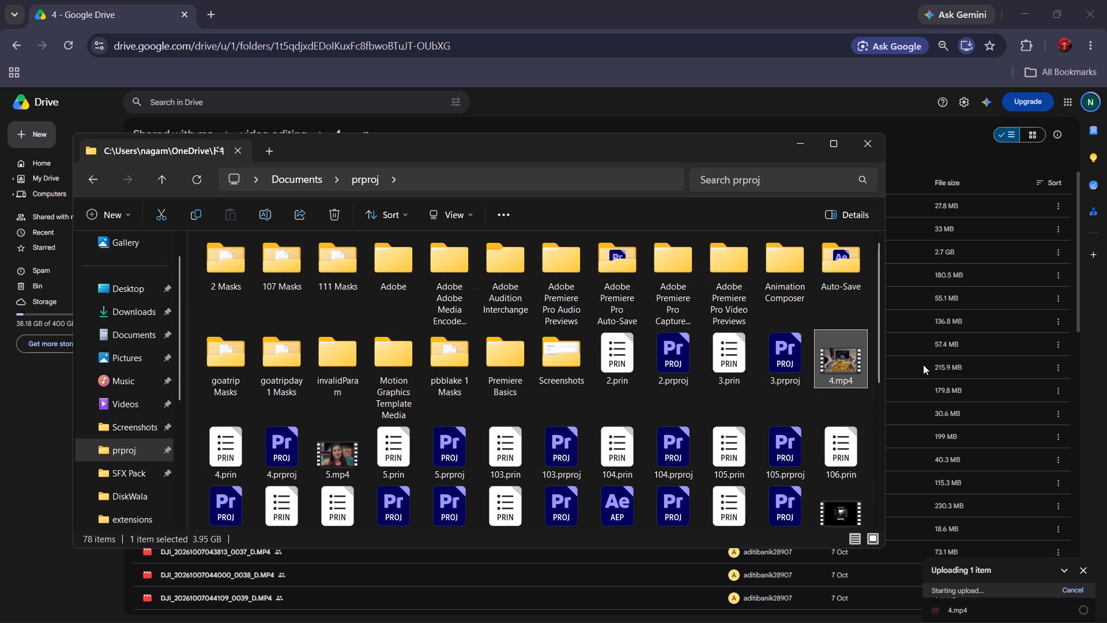
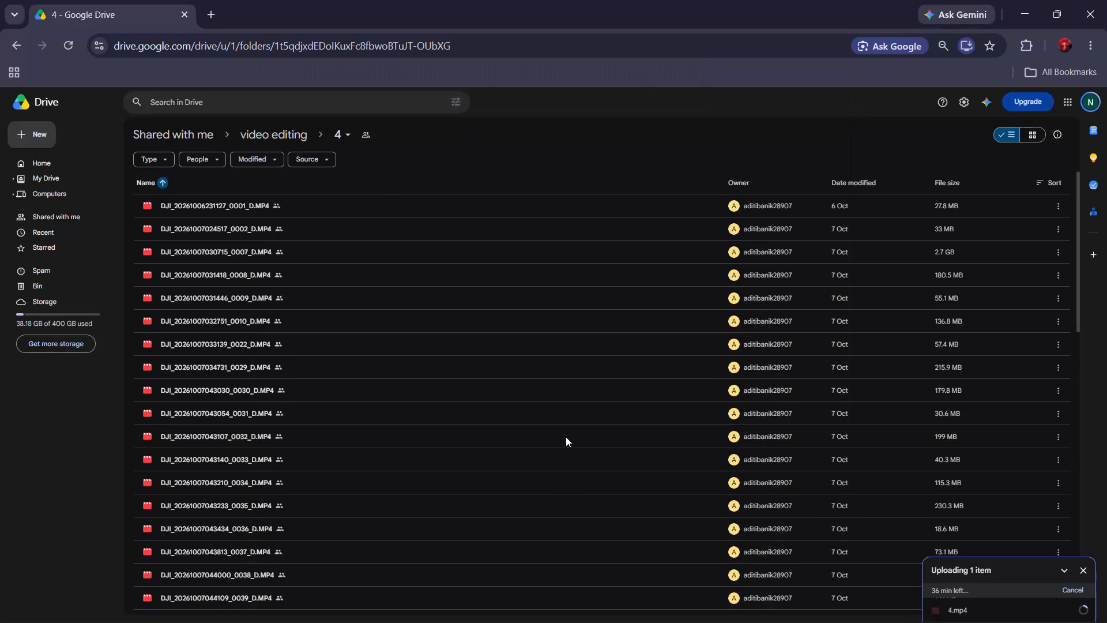
Open youtube.com in a new Chrome tab alongside the Google Drive folder.
{"action": "key", "text": "ctrl+t"}
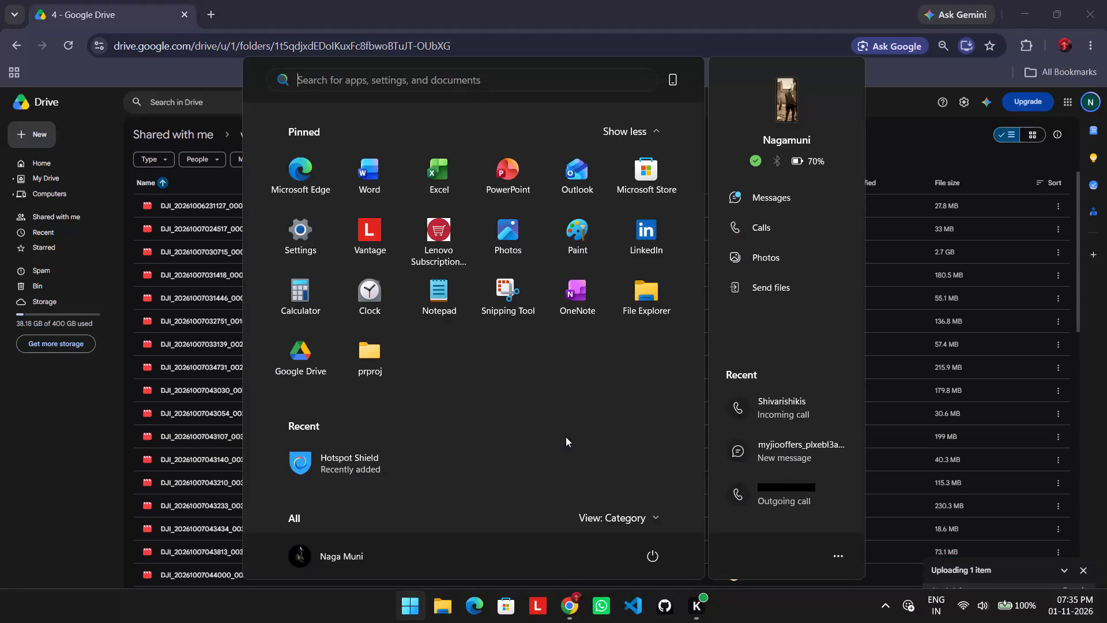
{"action": "key", "text": "ctrl+t"}
{"action": "key", "text": "y"}
{"action": "key", "text": "Return"}
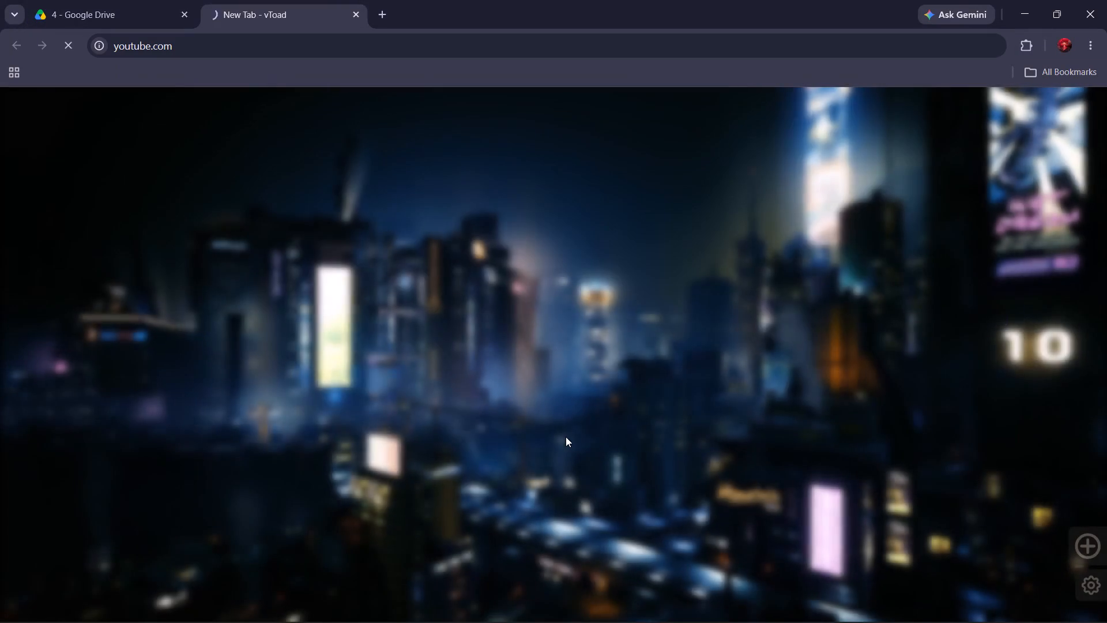